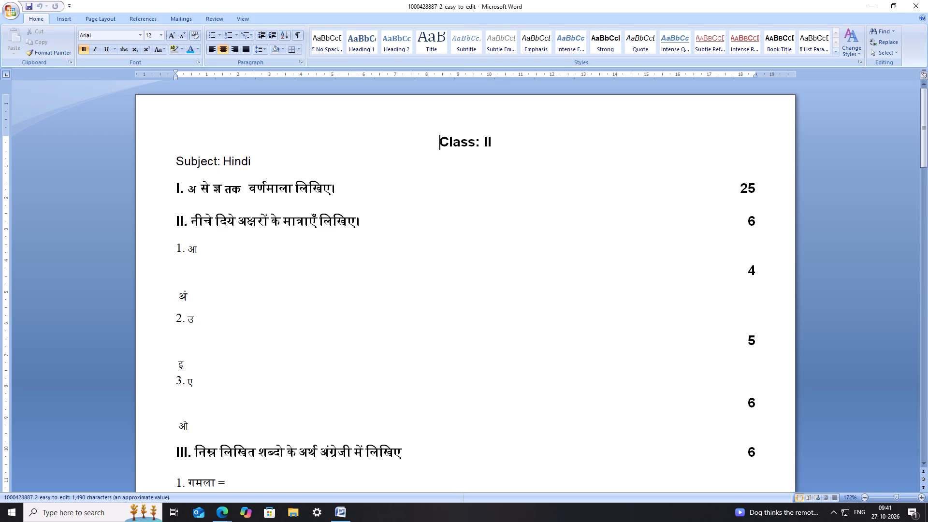
# Look through the whole Class II Hindi question paper, from the first question to the last page and back.
pyautogui.scroll(-4, 491, 277)
pyautogui.scroll(-1, 489, 319)
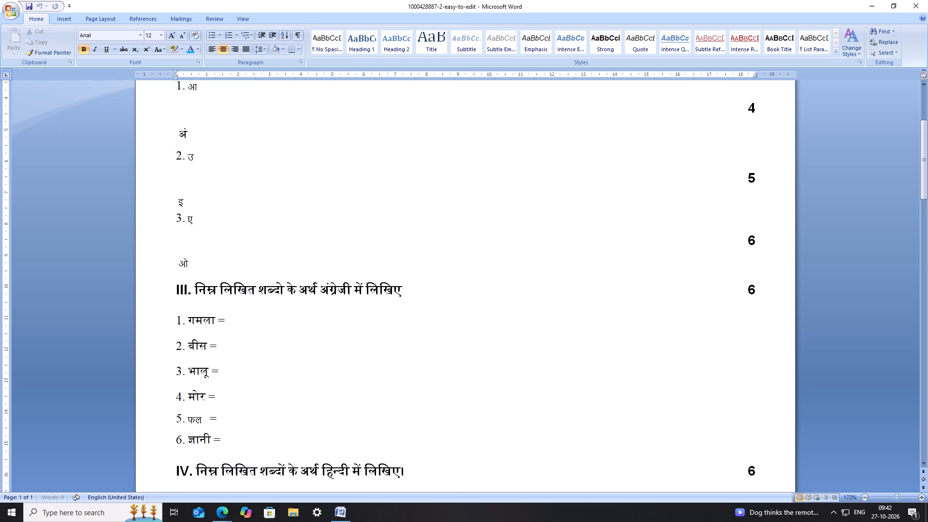
pyautogui.scroll(-2, 489, 319)
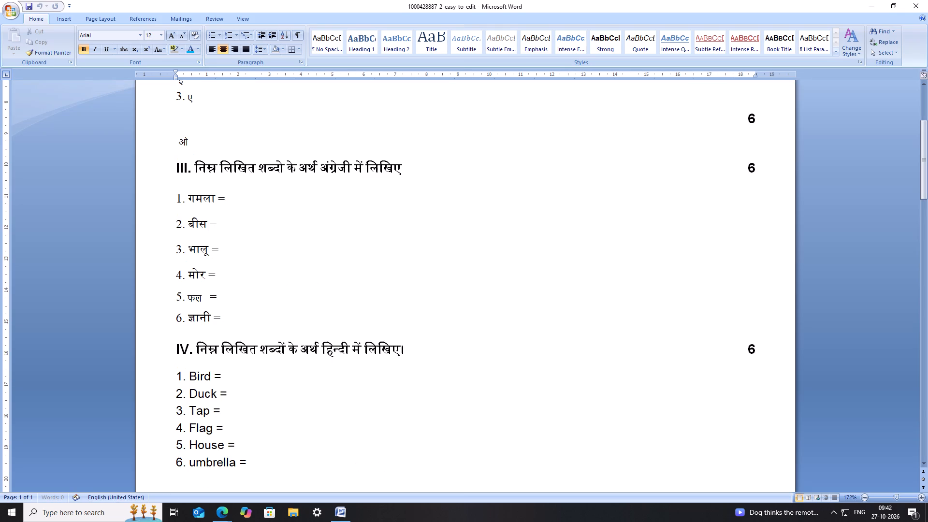
pyautogui.scroll(-9, 488, 319)
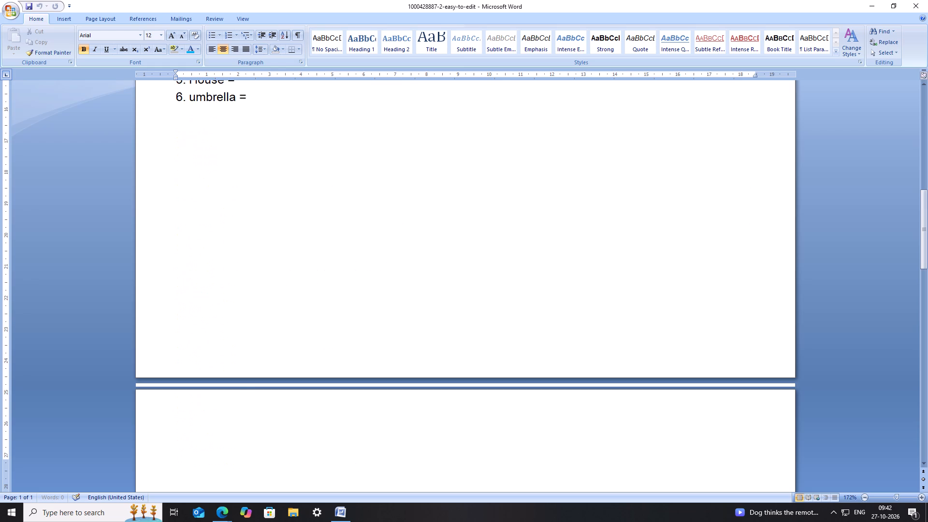
pyautogui.scroll(-9, 488, 319)
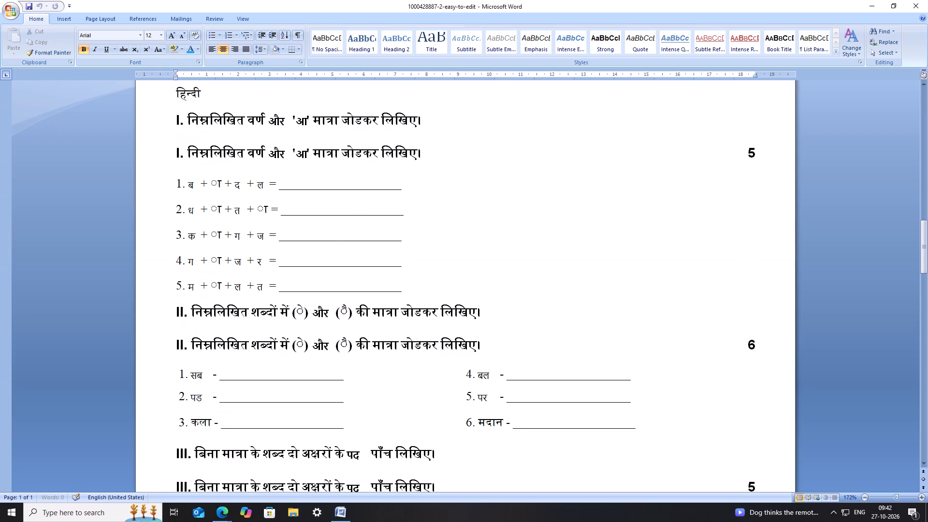
pyautogui.scroll(-6, 488, 319)
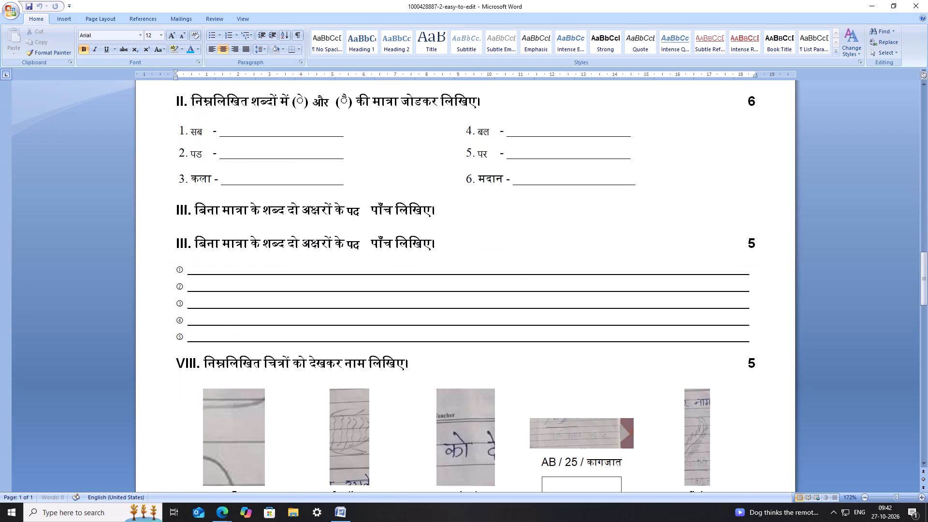
pyautogui.scroll(-5, 488, 319)
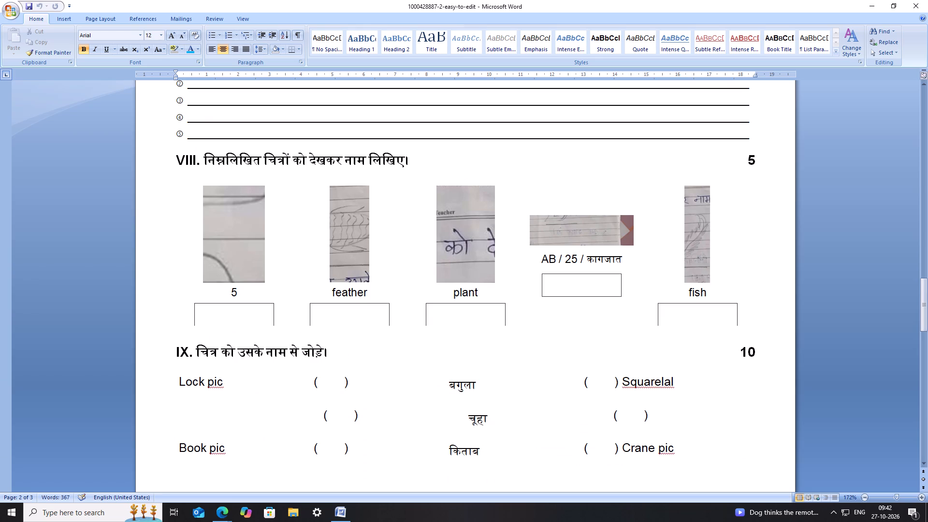
pyautogui.scroll(-9, 573, 356)
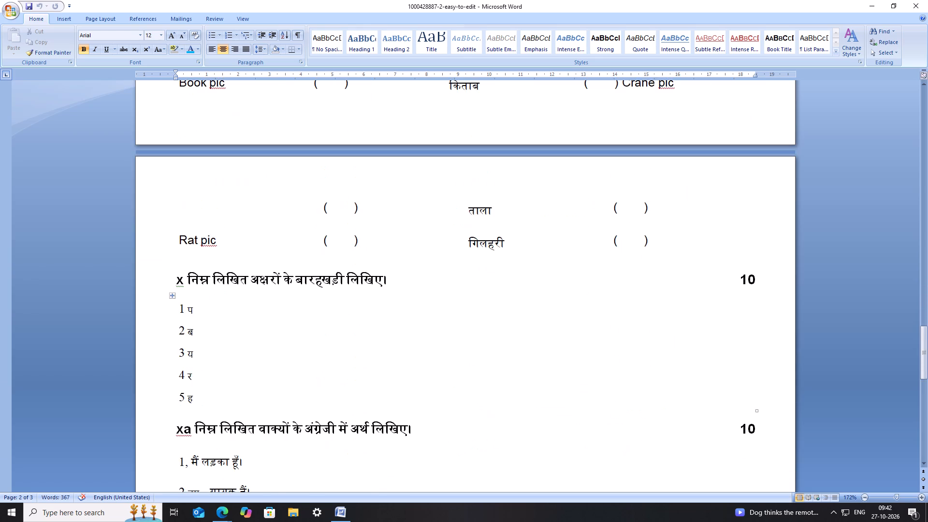
pyautogui.scroll(-16, 573, 356)
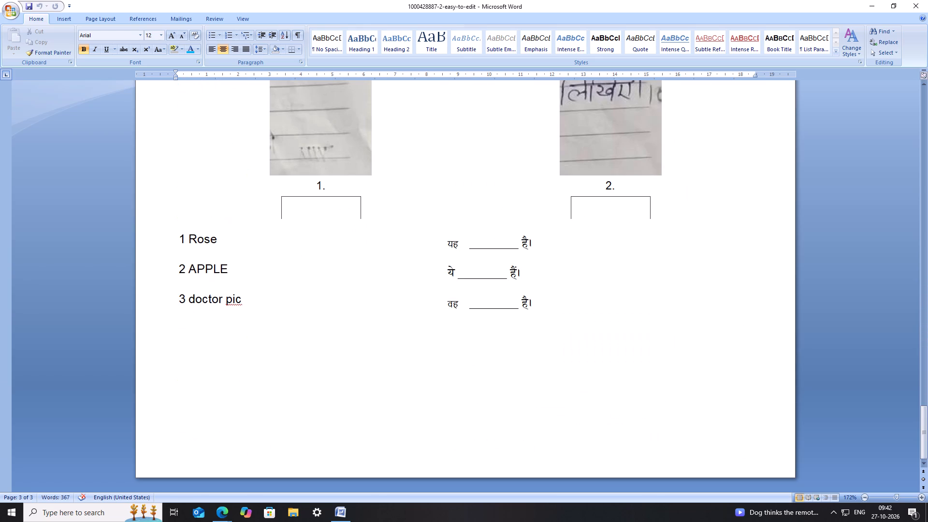
pyautogui.scroll(-5, 572, 356)
pyautogui.scroll(20, 572, 356)
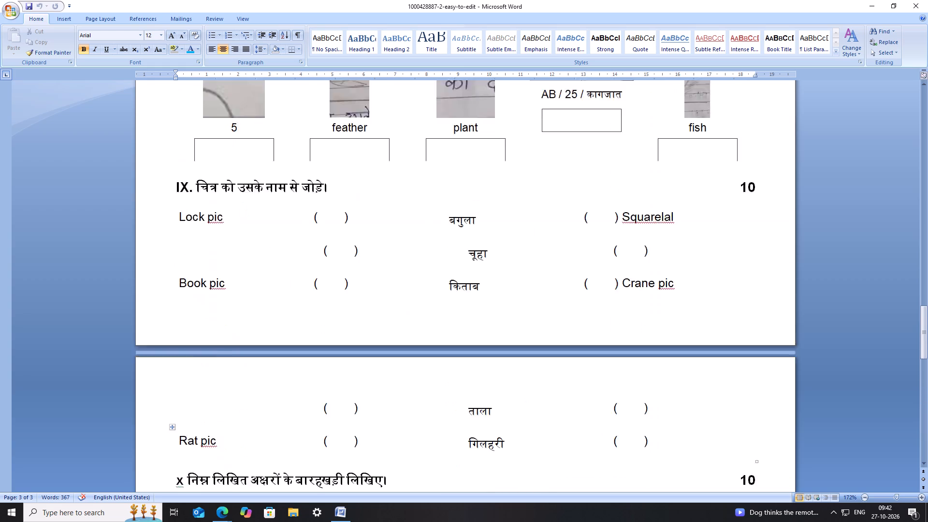
pyautogui.scroll(20, 572, 355)
pyautogui.scroll(15, 572, 355)
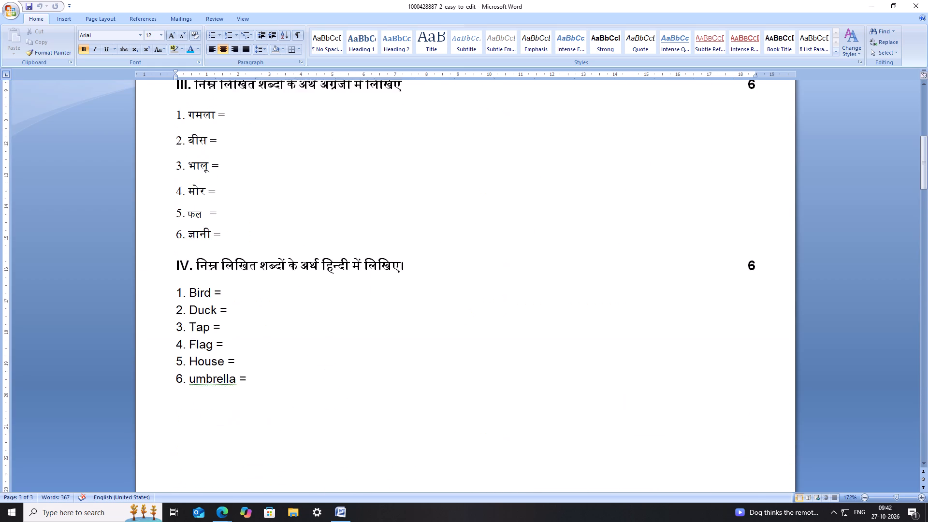
pyautogui.scroll(15, 572, 353)
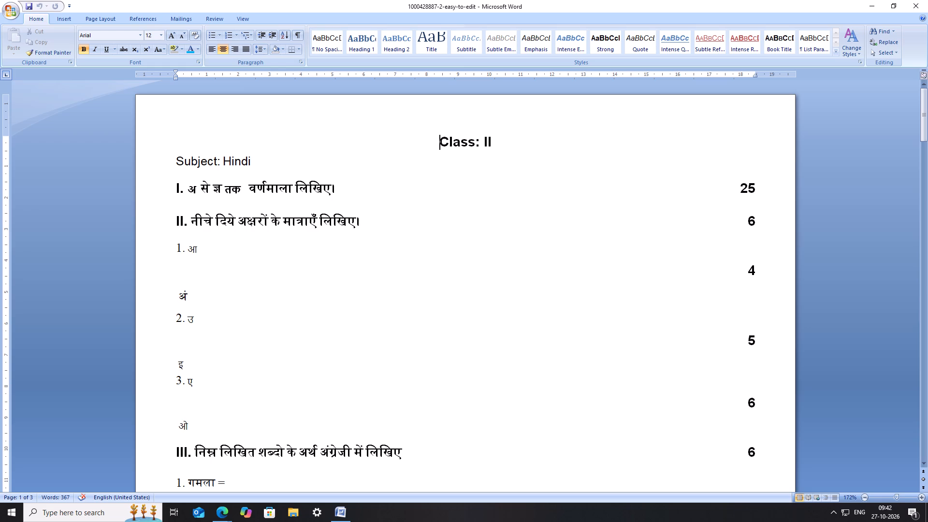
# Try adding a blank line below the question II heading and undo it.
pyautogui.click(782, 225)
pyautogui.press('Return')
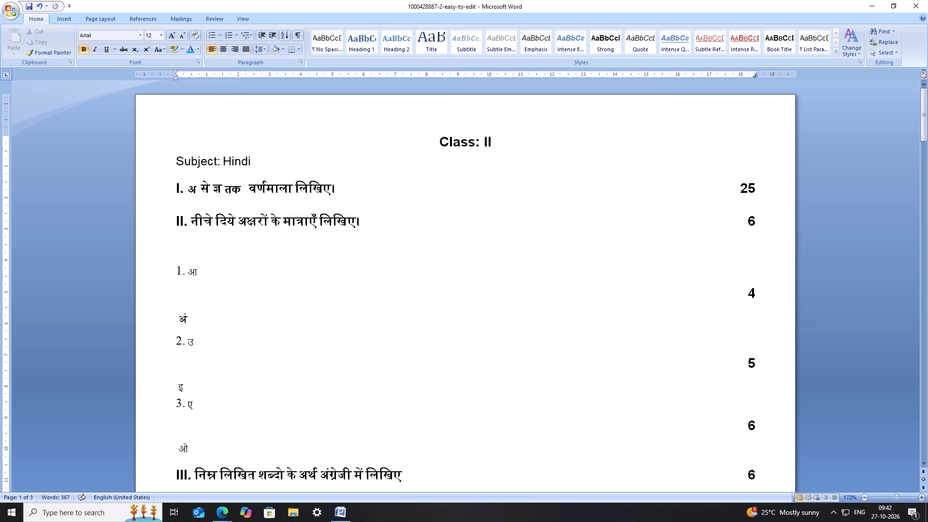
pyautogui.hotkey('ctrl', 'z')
# Add four blank lines below the question I heading, after its 25 marks.
pyautogui.click(379, 188)
pyautogui.click(779, 183)
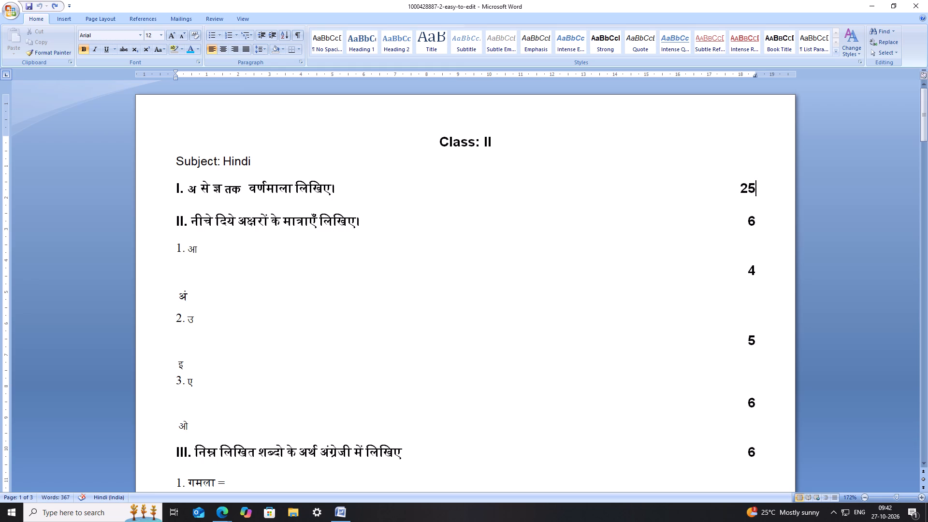
pyautogui.press('Return')
pyautogui.press('Return')
pyautogui.press('Return')
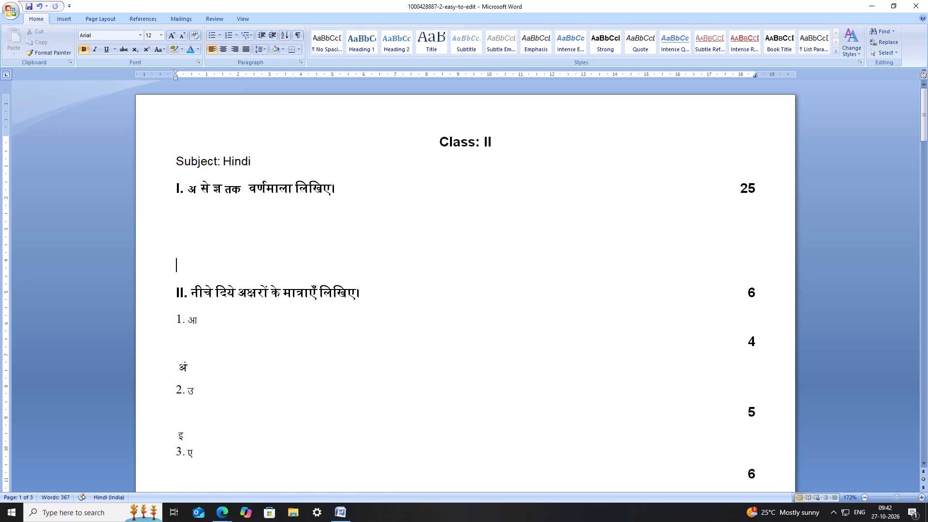
pyautogui.press('Return')
# Insert a table with 7 columns and 2 rows on the first blank line below the question I heading.
pyautogui.click(235, 215)
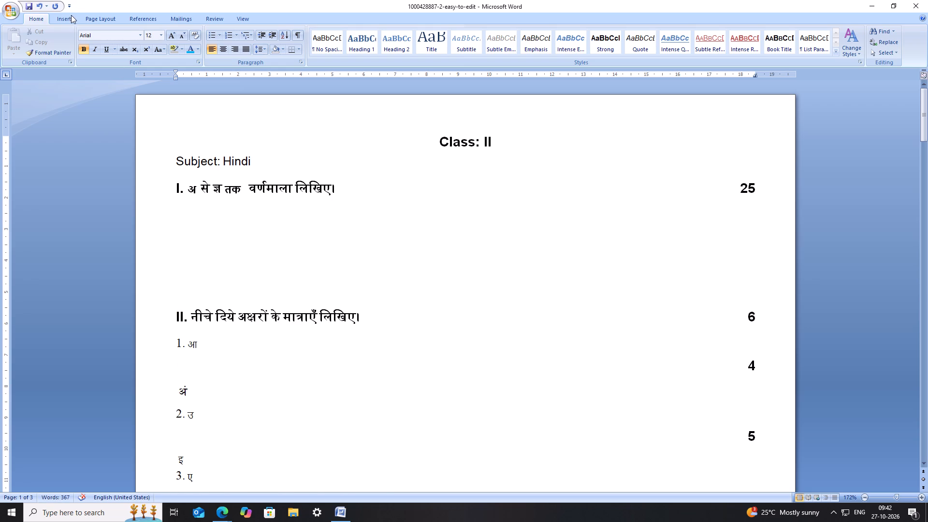
pyautogui.click(61, 19)
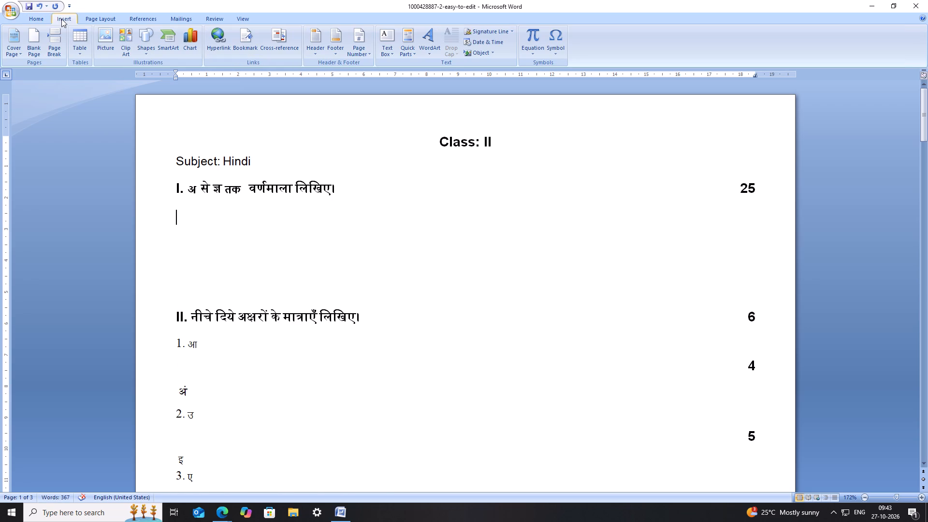
pyautogui.click(79, 50)
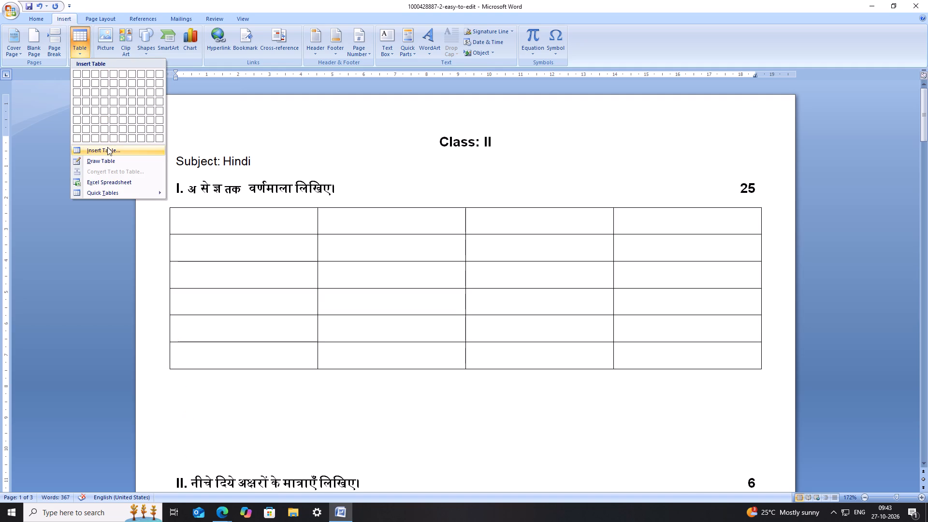
pyautogui.click(107, 150)
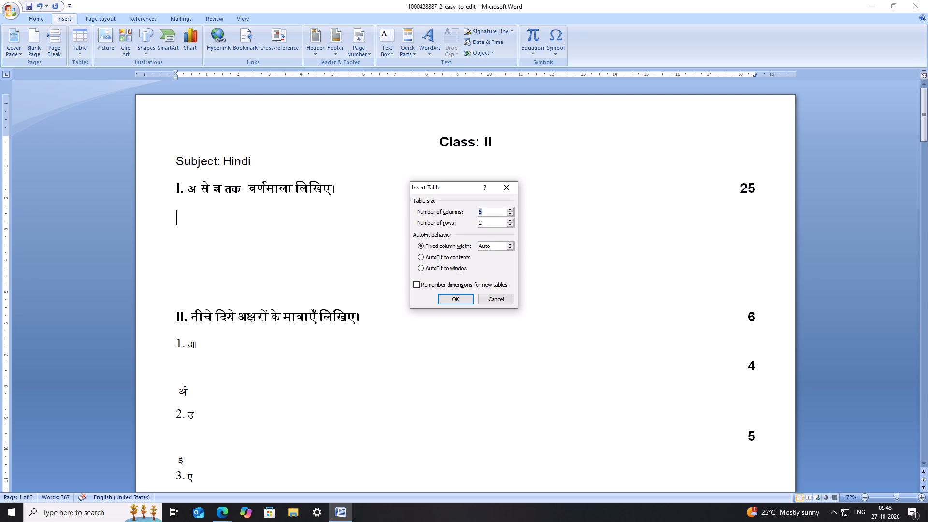
pyautogui.write('14')
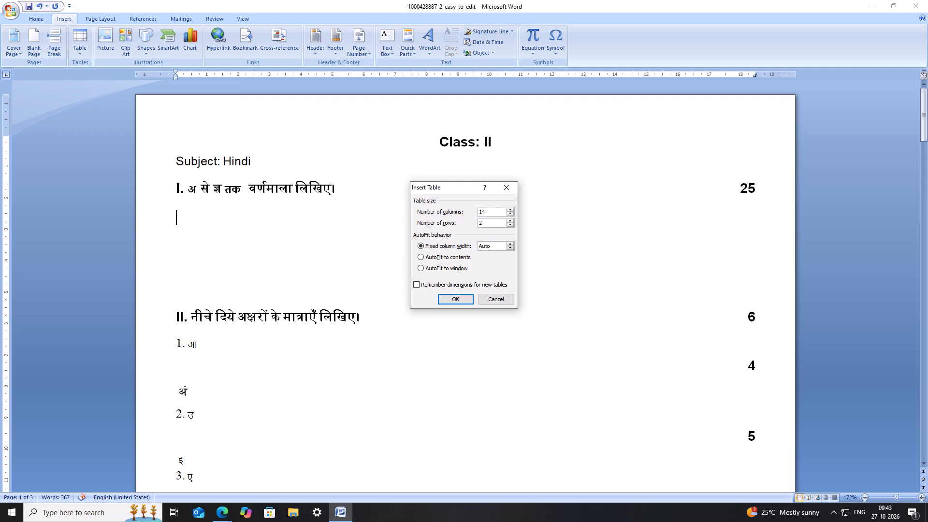
pyautogui.click(492, 220)
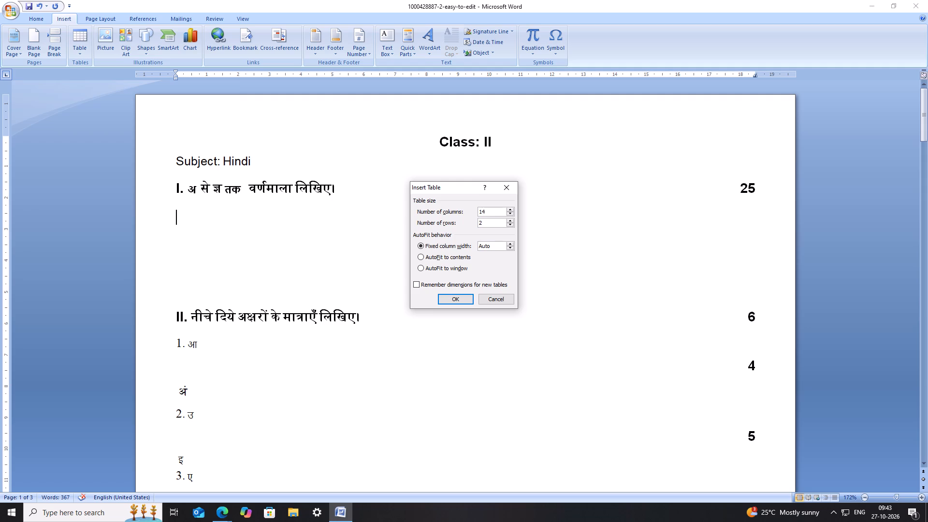
pyautogui.click(487, 212)
pyautogui.press('BackSpace')
pyautogui.press('BackSpace')
pyautogui.press('7')
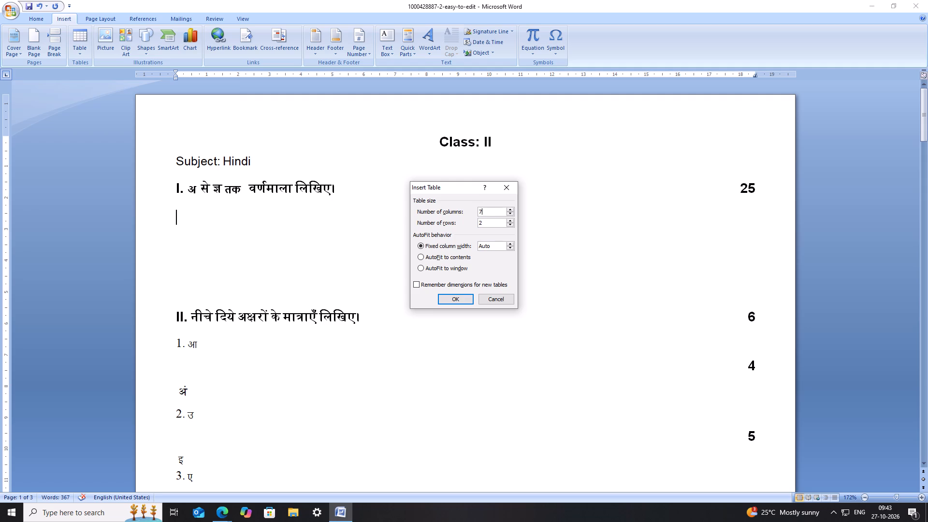
pyautogui.click(487, 219)
pyautogui.click(457, 302)
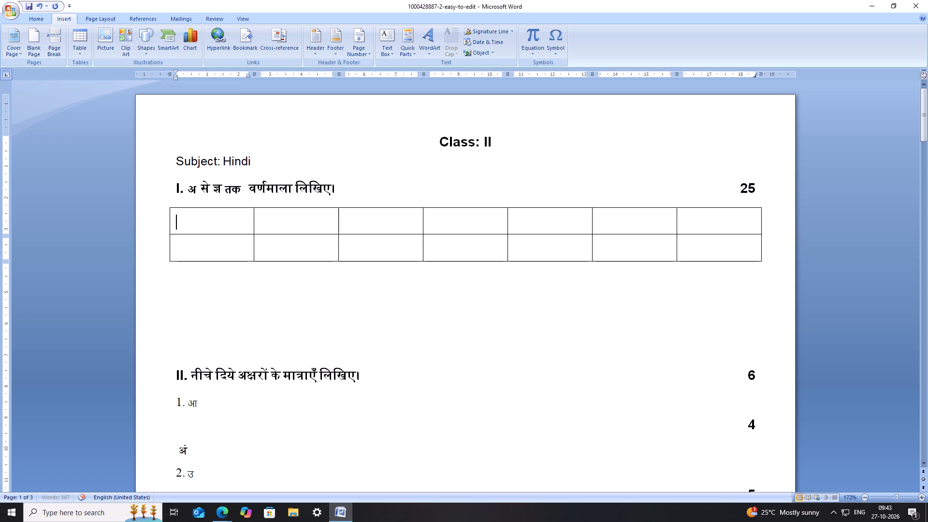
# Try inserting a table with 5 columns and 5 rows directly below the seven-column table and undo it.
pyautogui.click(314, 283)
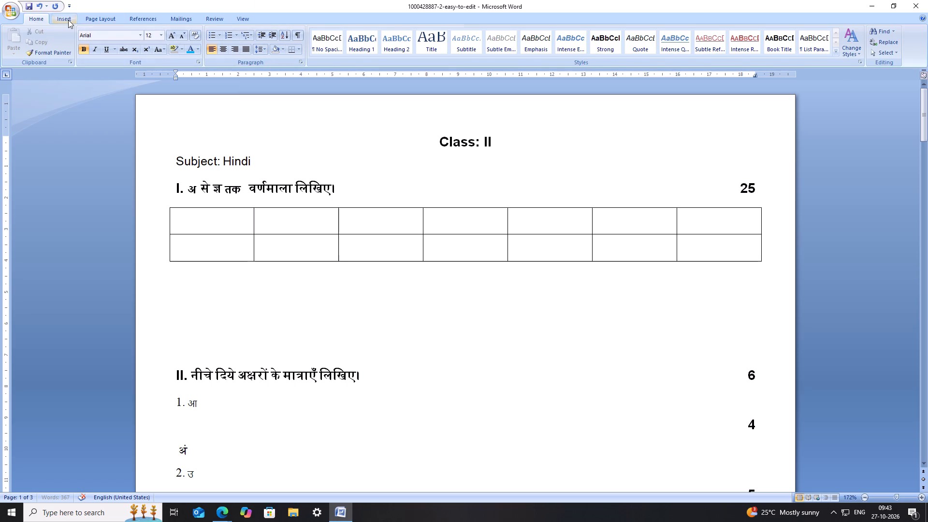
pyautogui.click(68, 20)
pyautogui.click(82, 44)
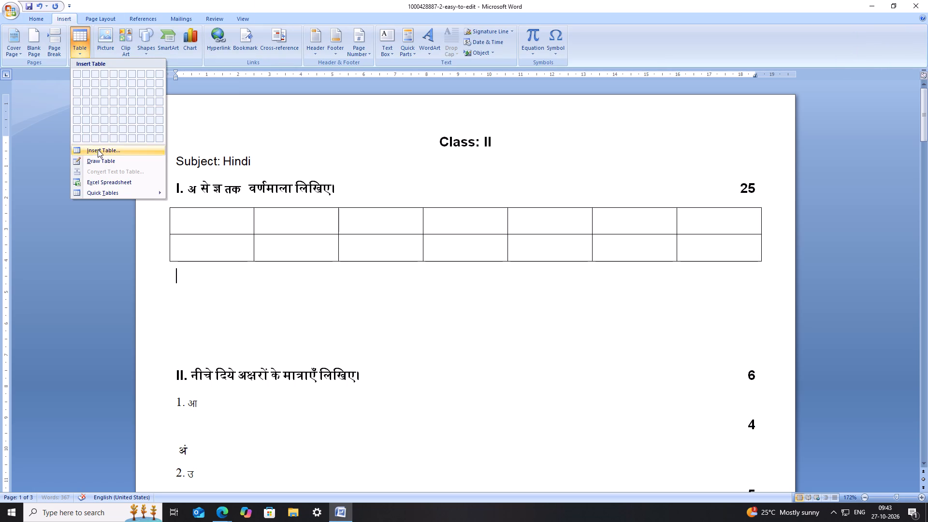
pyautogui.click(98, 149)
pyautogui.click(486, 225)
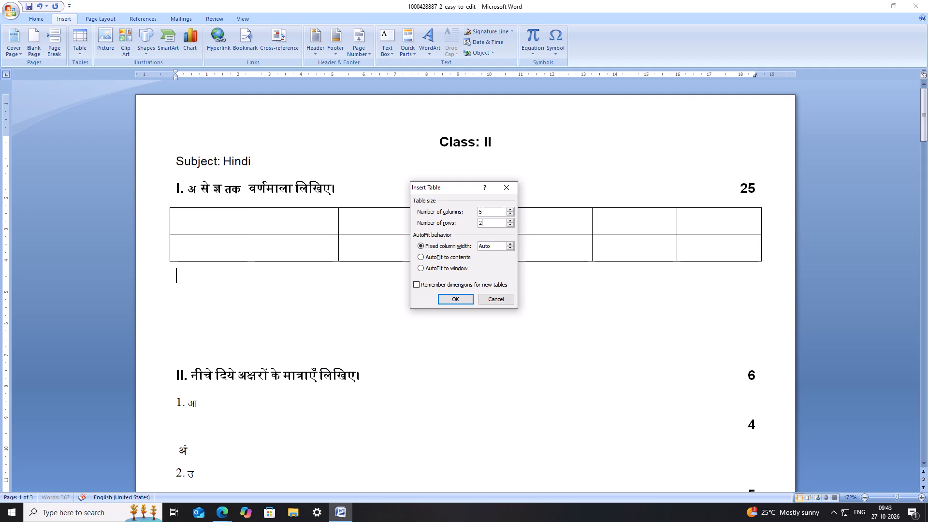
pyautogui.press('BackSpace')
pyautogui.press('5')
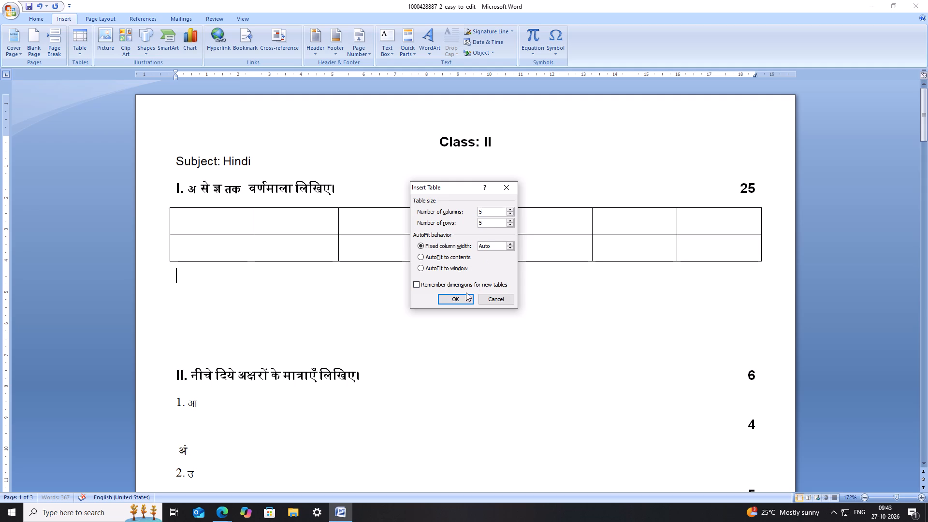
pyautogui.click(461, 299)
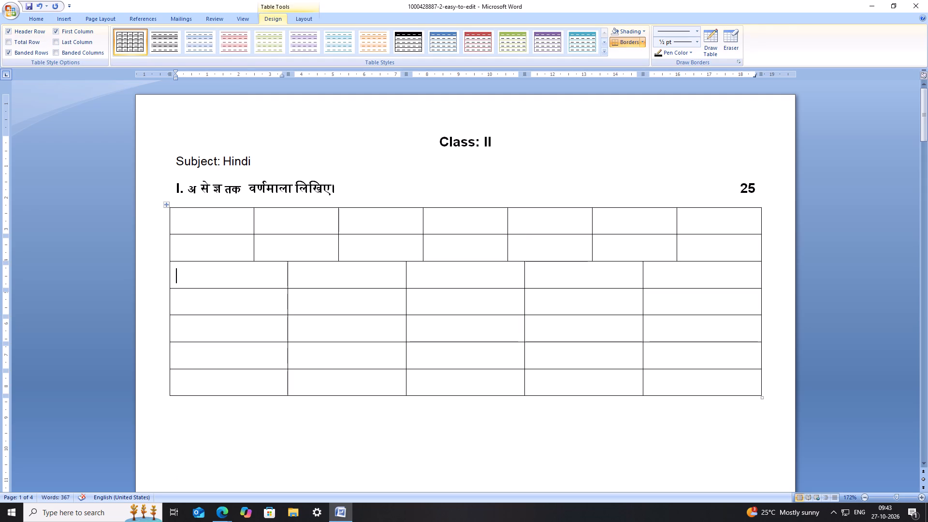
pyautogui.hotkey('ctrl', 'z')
# Insert a table with 5 columns and 5 rows below the seven-column table, leaving one blank line between them.
pyautogui.press('Return')
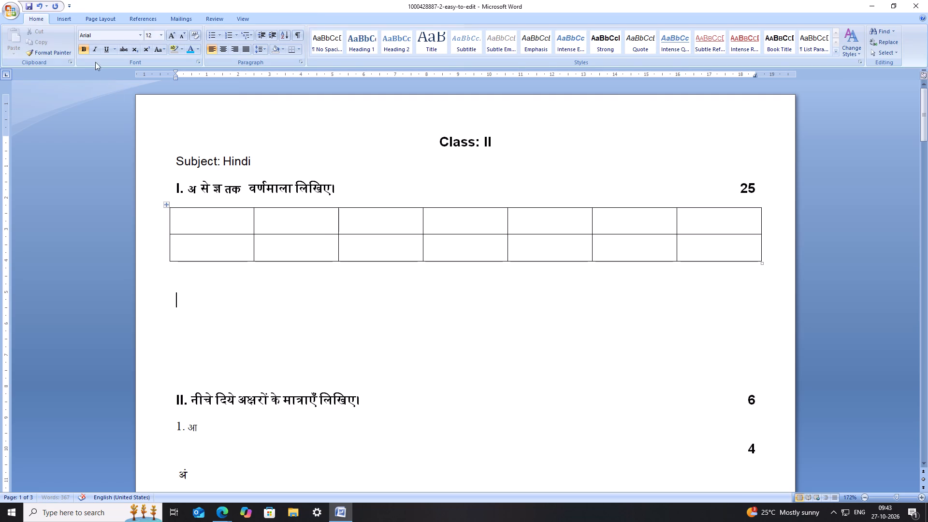
pyautogui.click(62, 19)
pyautogui.click(87, 49)
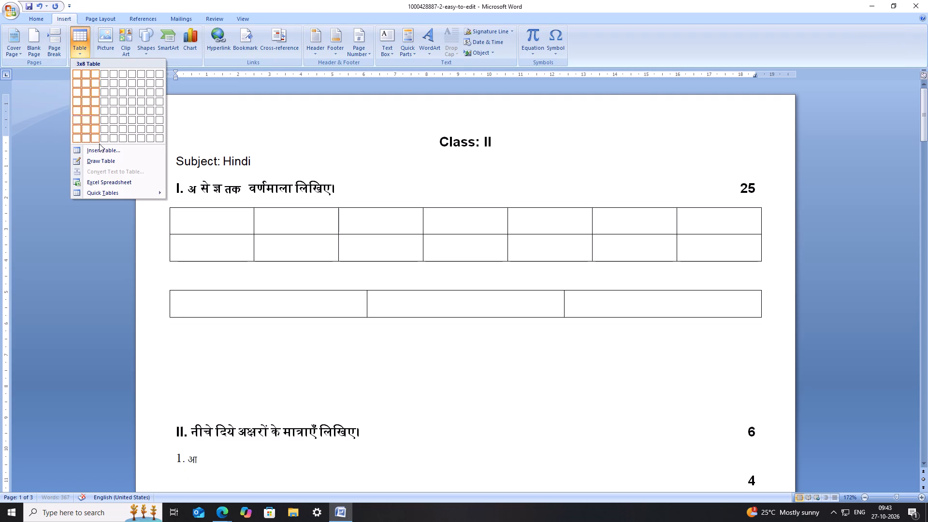
pyautogui.click(100, 152)
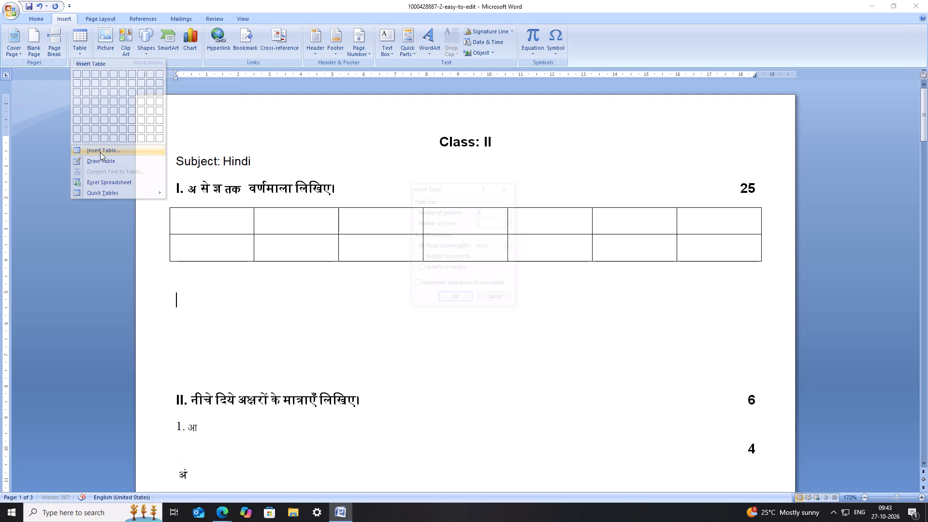
pyautogui.click(489, 226)
pyautogui.press('5')
pyautogui.click(463, 300)
# Insert a table with 4 columns and 3 rows on a blank line below the five-column table.
pyautogui.scroll(-4, 370, 302)
pyautogui.click(293, 292)
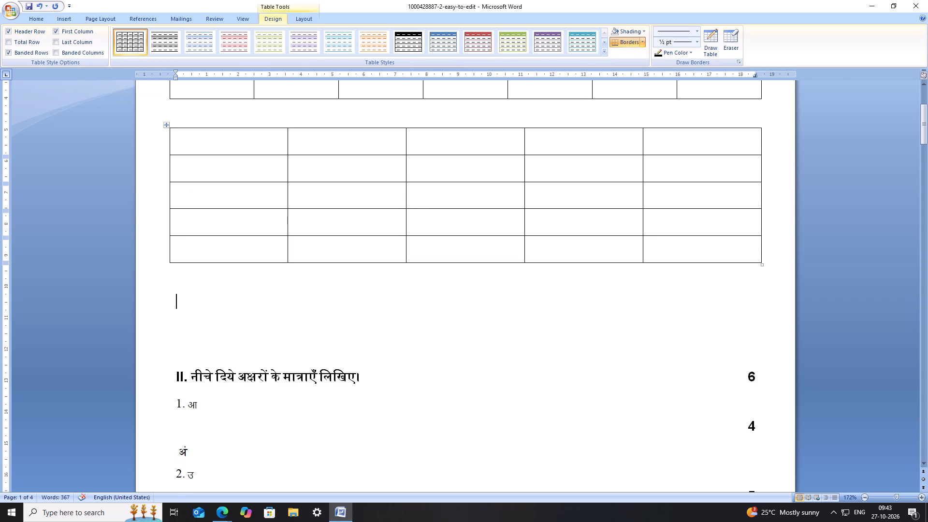
pyautogui.click(66, 21)
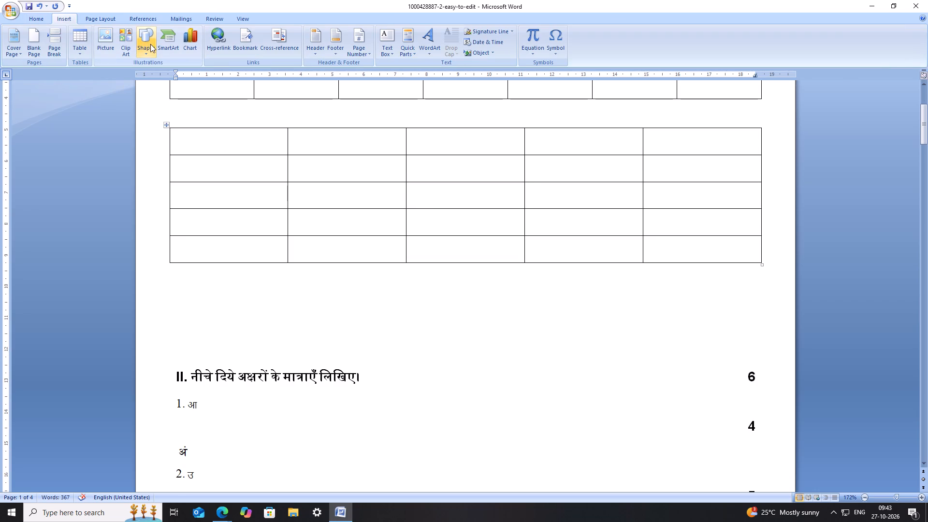
pyautogui.click(83, 51)
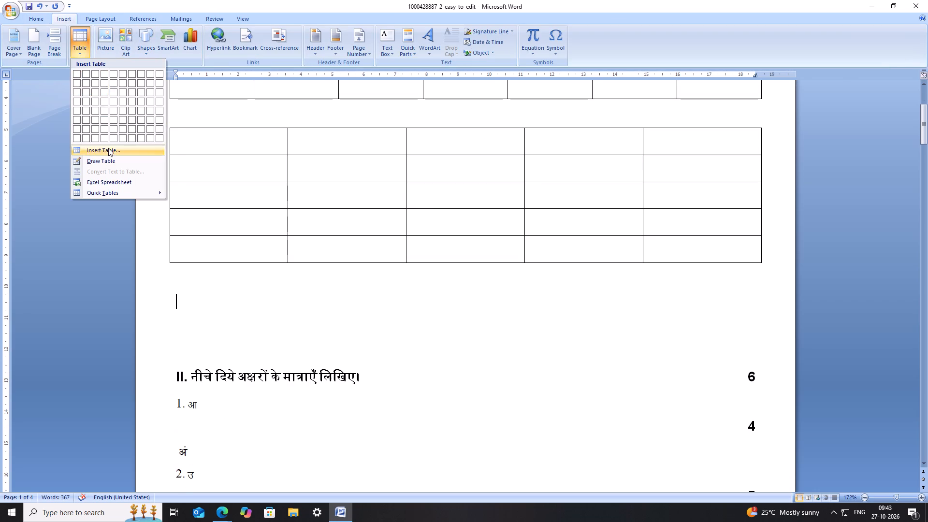
pyautogui.click(107, 149)
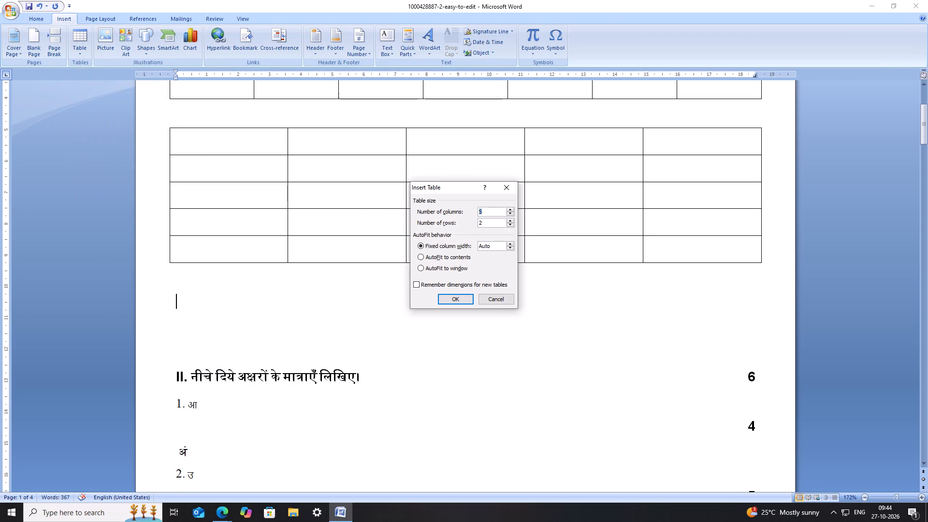
pyautogui.click(489, 222)
pyautogui.press('BackSpace')
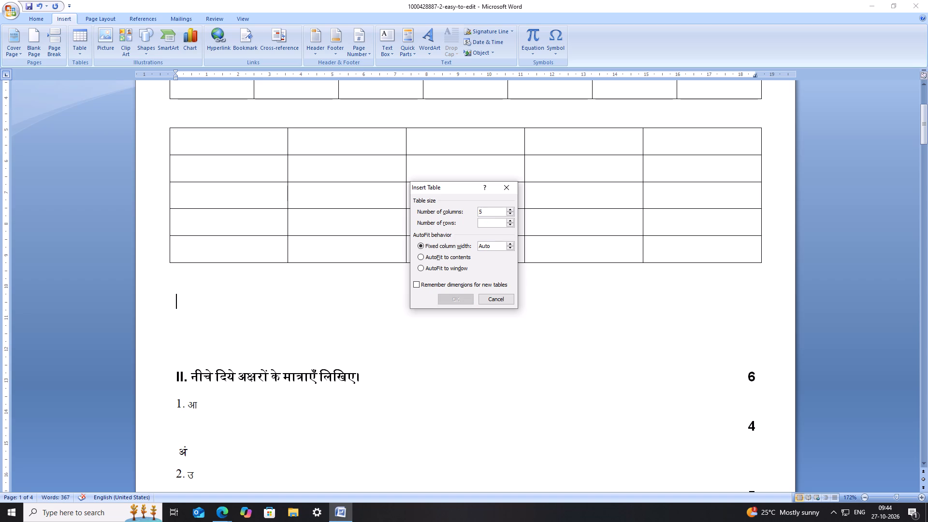
pyautogui.click(488, 212)
pyautogui.press('BackSpace')
pyautogui.press('4')
pyautogui.click(488, 225)
pyautogui.press('3')
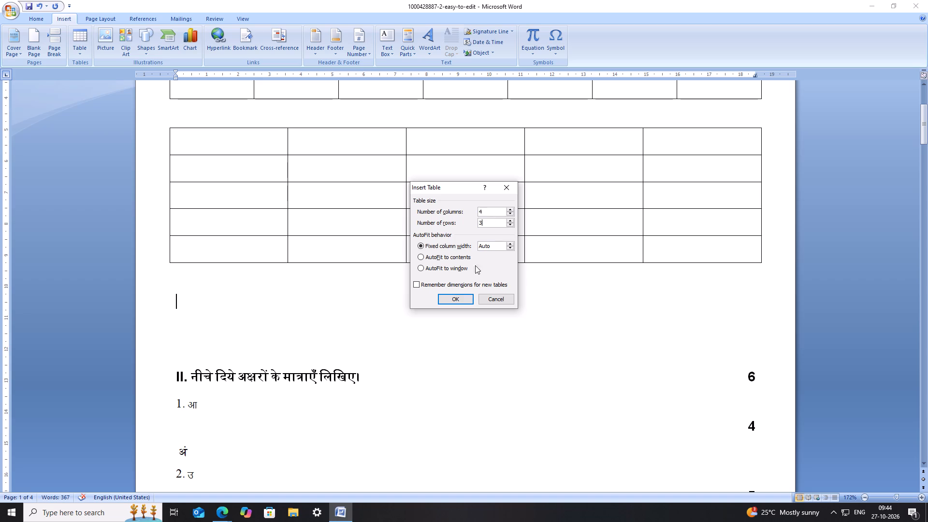
pyautogui.click(462, 297)
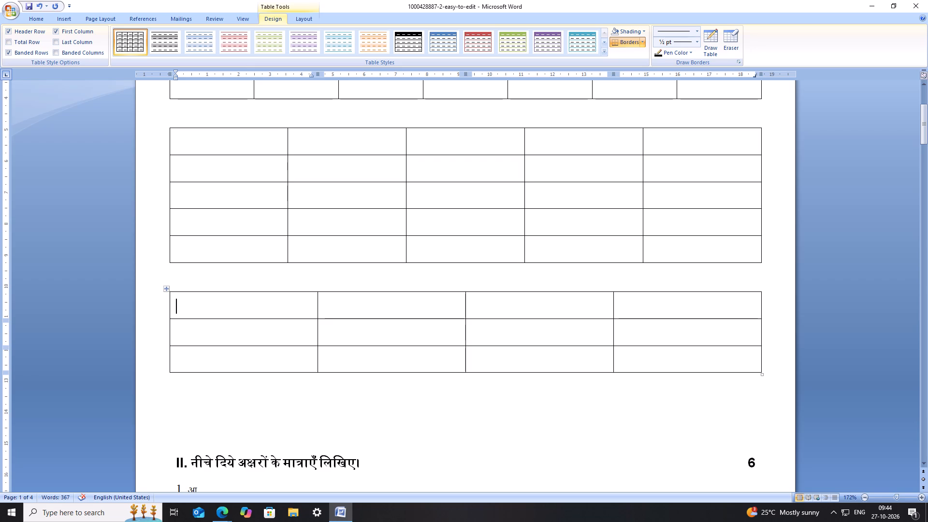
# Move the four-column table up so it sits directly beneath the five-column table.
pyautogui.moveTo(165, 288); pyautogui.dragTo(166, 261)
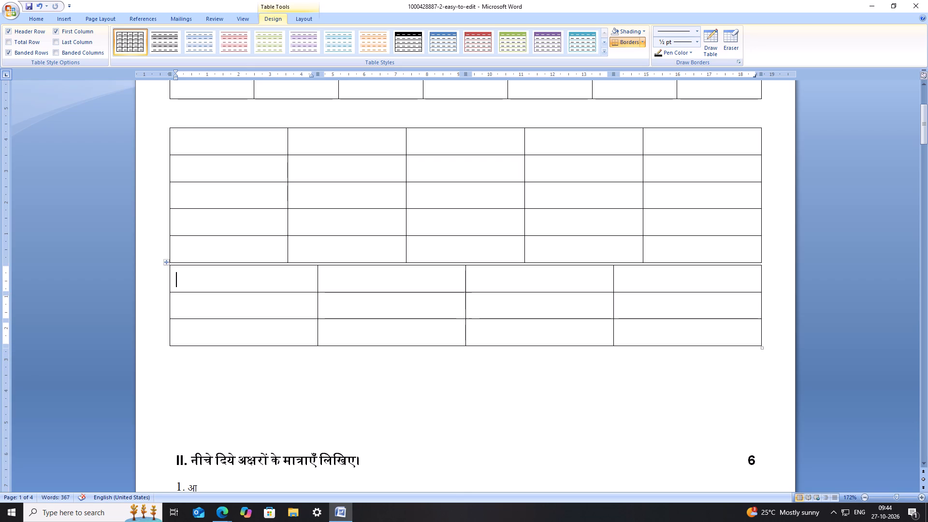
# Narrow the first column of the four-column table to line up with the first column of the table above.
pyautogui.moveTo(316, 279); pyautogui.dragTo(298, 278)
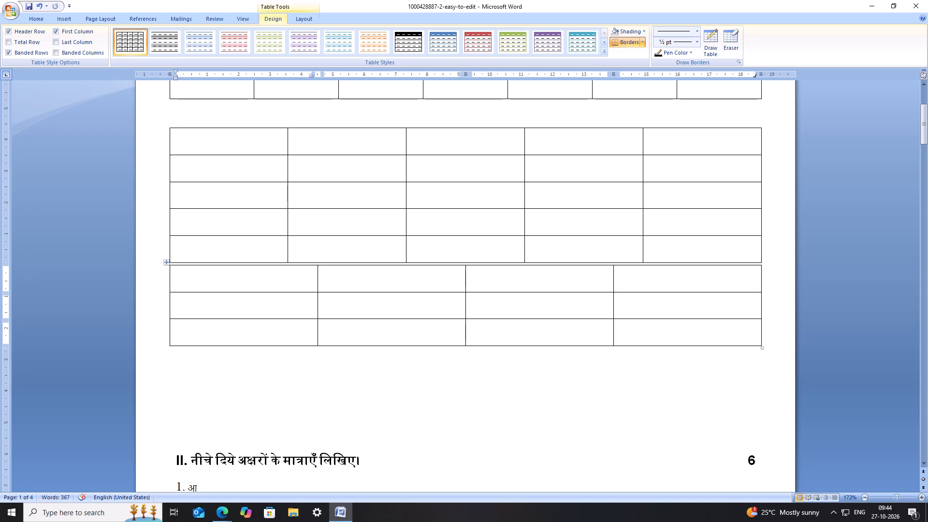
pyautogui.moveTo(298, 278); pyautogui.dragTo(287, 278)
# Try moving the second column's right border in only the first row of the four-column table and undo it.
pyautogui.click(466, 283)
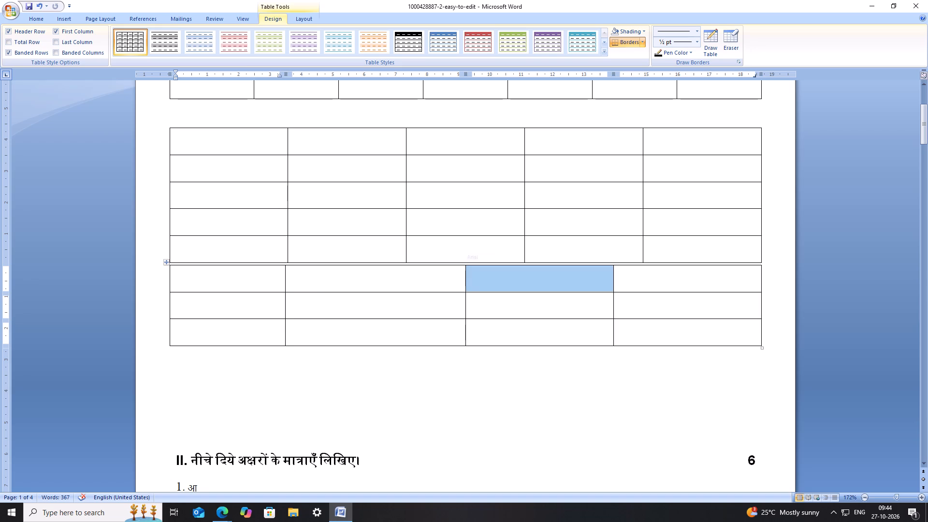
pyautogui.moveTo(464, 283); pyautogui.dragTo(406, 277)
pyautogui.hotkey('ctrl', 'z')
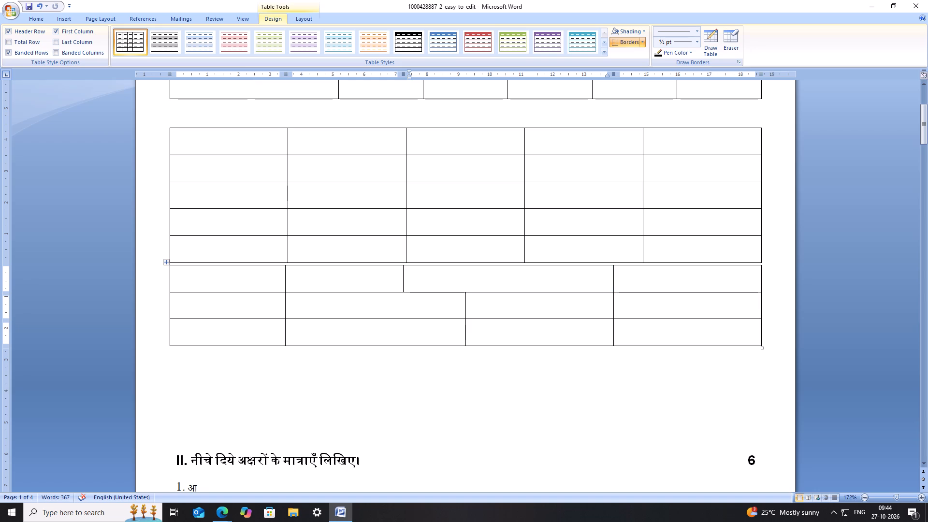
# Narrow the four-column table's second column in all rows to line up with the second column of the table above.
pyautogui.moveTo(464, 300); pyautogui.dragTo(415, 299)
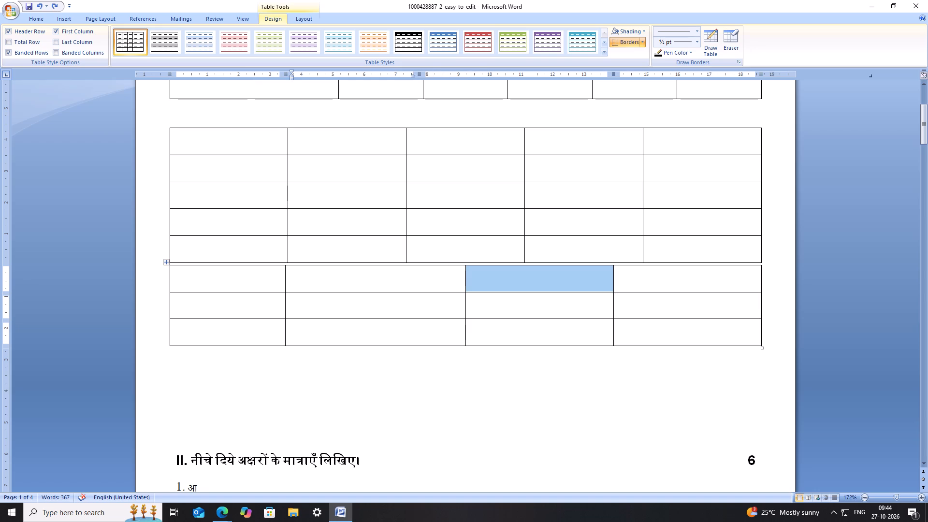
pyautogui.moveTo(415, 299); pyautogui.dragTo(406, 299)
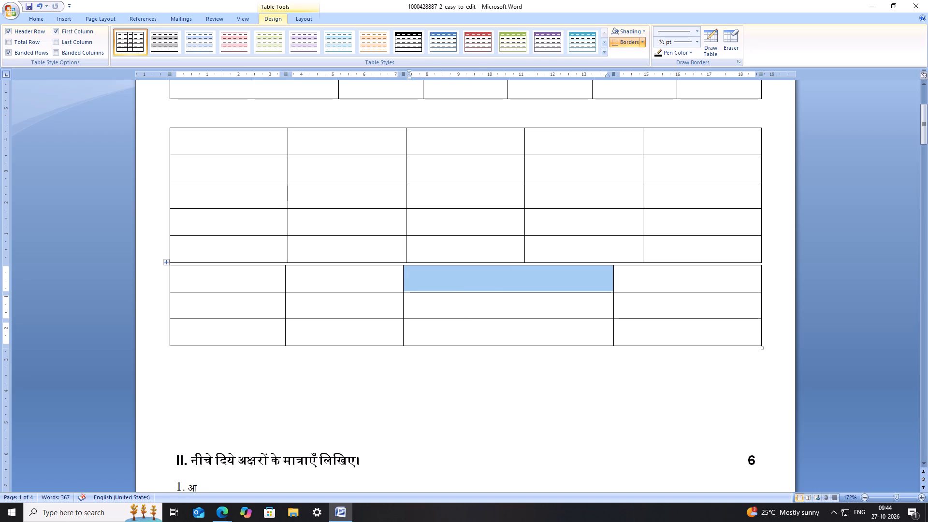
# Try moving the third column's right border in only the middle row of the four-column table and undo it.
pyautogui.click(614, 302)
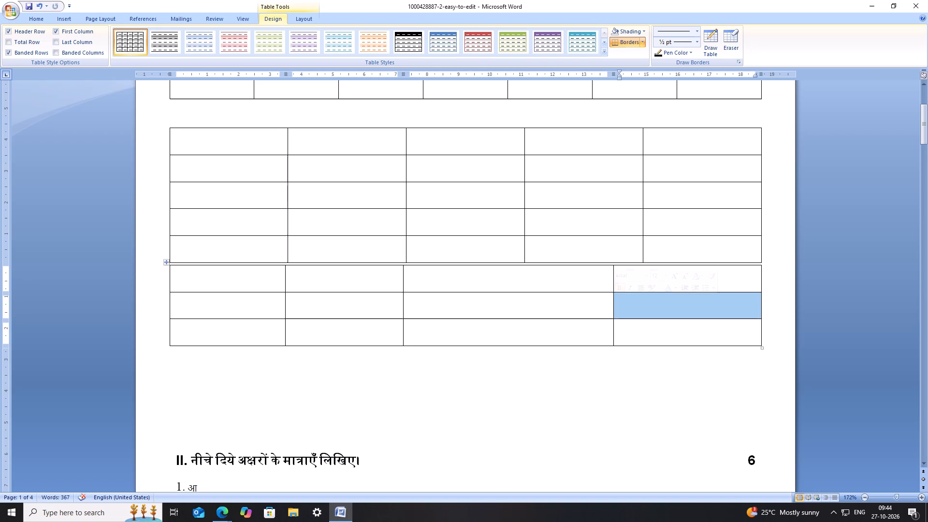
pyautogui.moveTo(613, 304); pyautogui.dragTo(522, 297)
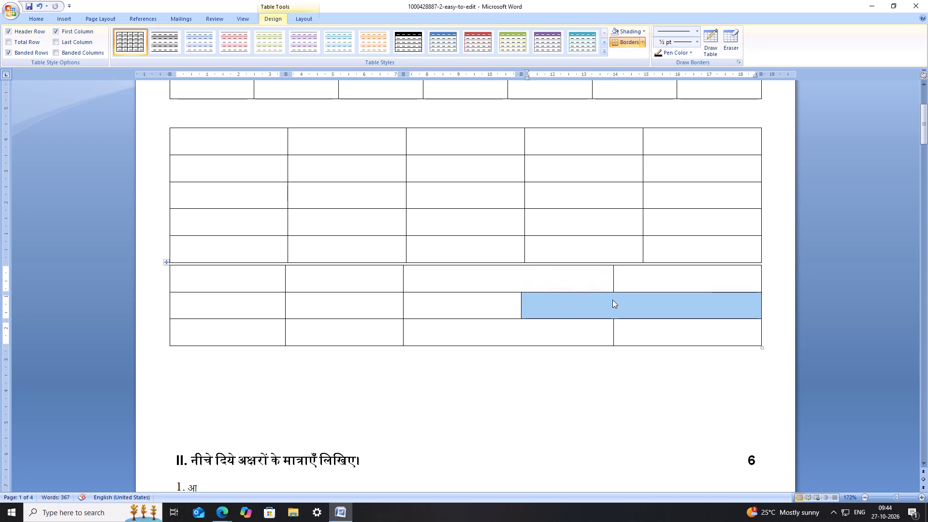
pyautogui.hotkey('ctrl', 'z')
# Narrow the four-column table's third column row by row, aligning all three rows with the third column of the table above.
pyautogui.moveTo(613, 298); pyautogui.dragTo(527, 296)
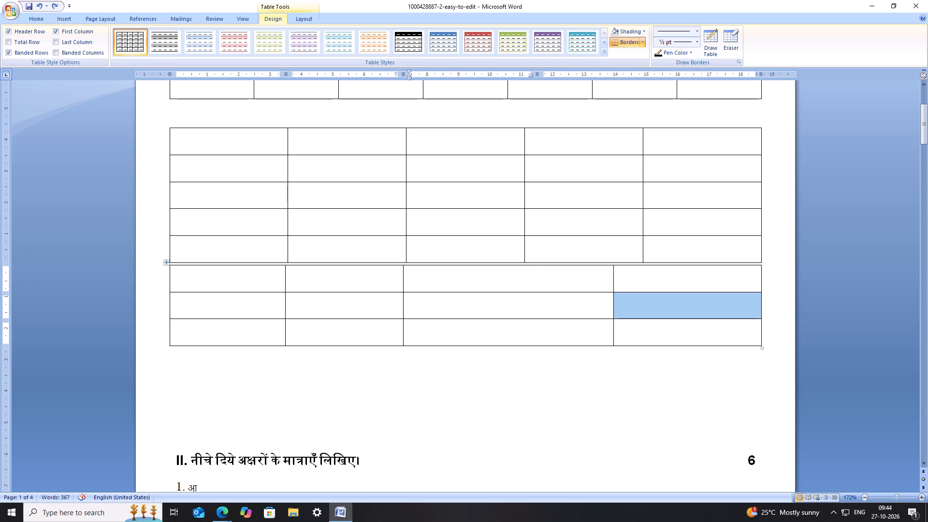
pyautogui.moveTo(527, 296); pyautogui.dragTo(523, 296)
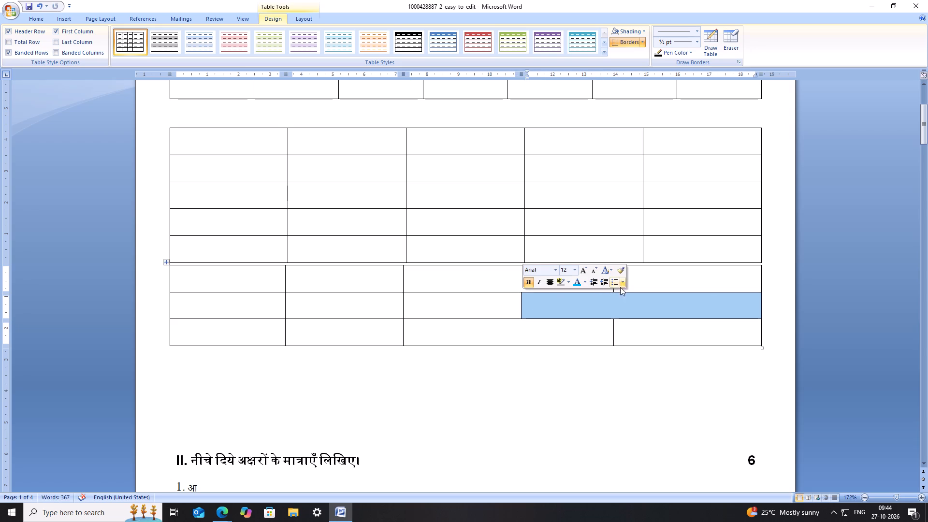
pyautogui.click(614, 291)
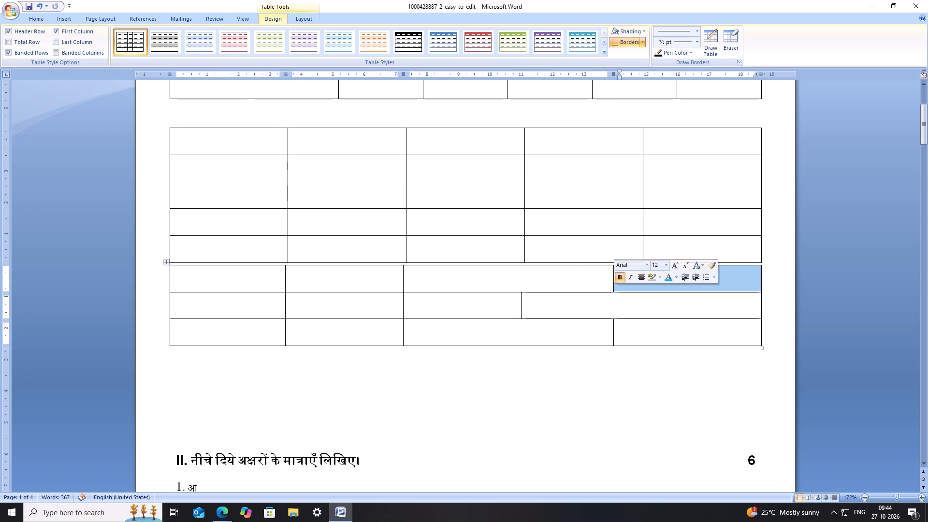
pyautogui.moveTo(613, 283); pyautogui.dragTo(525, 283)
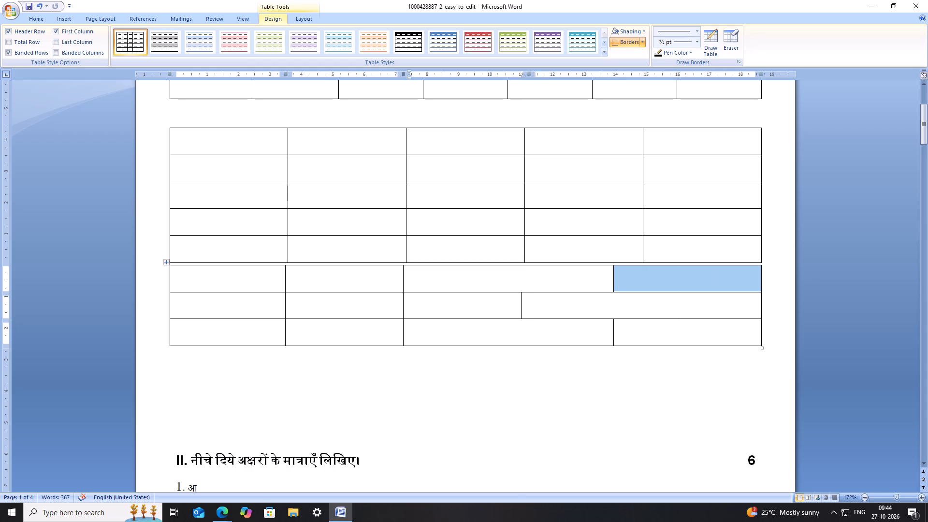
pyautogui.moveTo(525, 283); pyautogui.dragTo(524, 283)
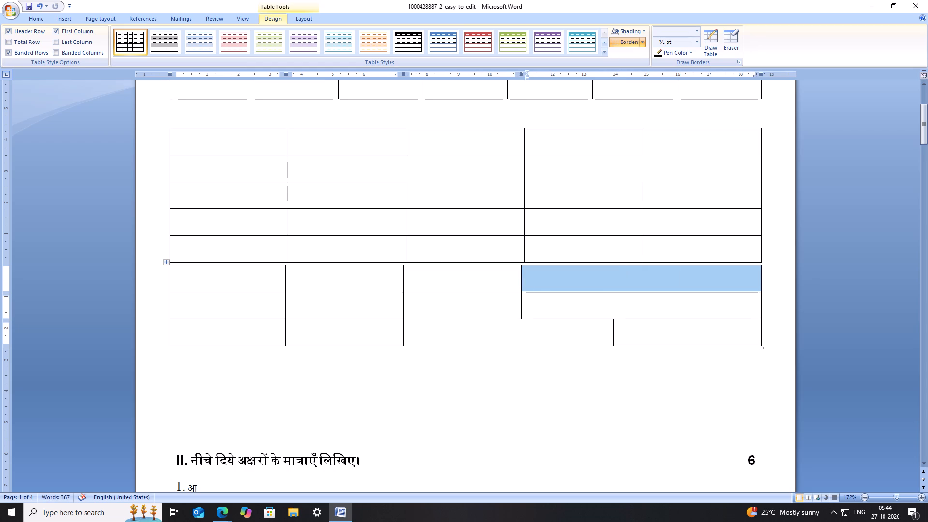
pyautogui.moveTo(612, 332); pyautogui.dragTo(522, 326)
# Narrow the four-column table's last column to about the width of its other columns.
pyautogui.moveTo(761, 305); pyautogui.dragTo(638, 306)
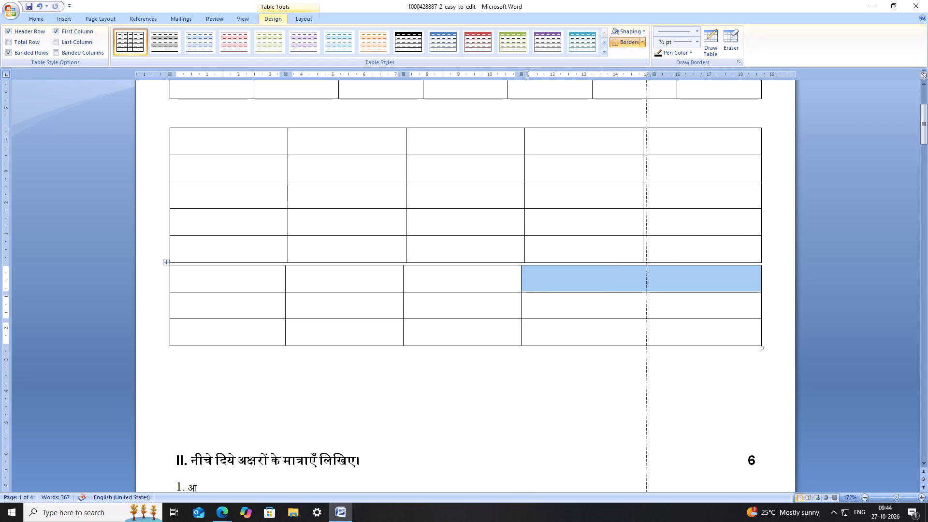
pyautogui.moveTo(638, 306); pyautogui.dragTo(638, 306)
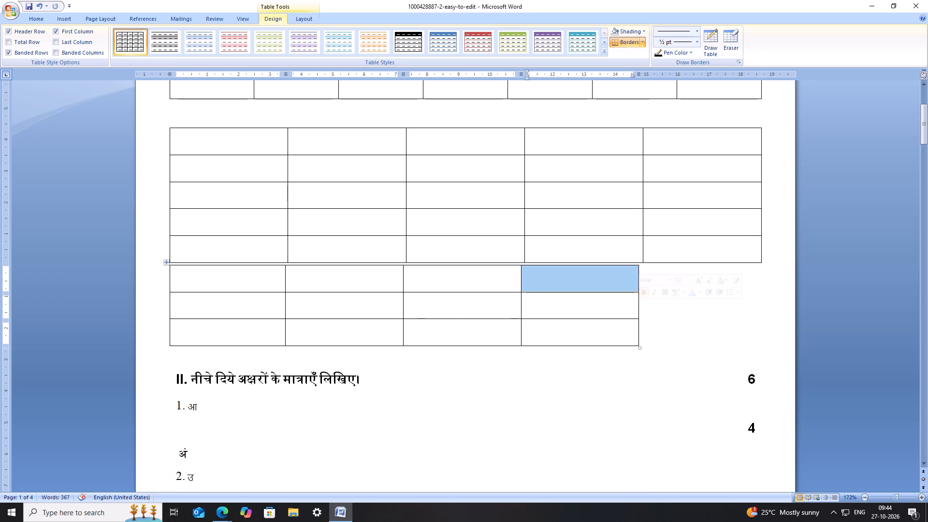
pyautogui.click(686, 303)
# Save the question paper.
pyautogui.scroll(3, 683, 311)
pyautogui.scroll(-7, 677, 301)
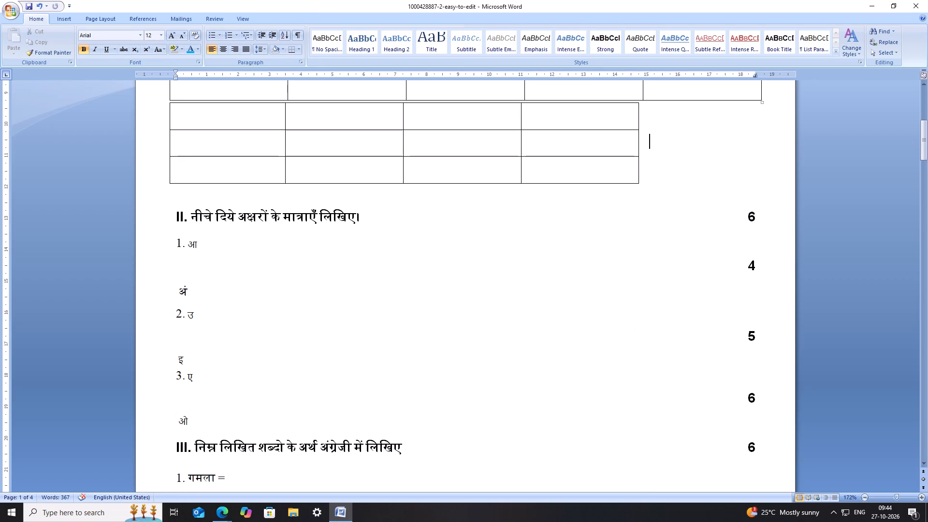
pyautogui.hotkey('ctrl', 's')
pyautogui.hotkey('ctrl', 's')
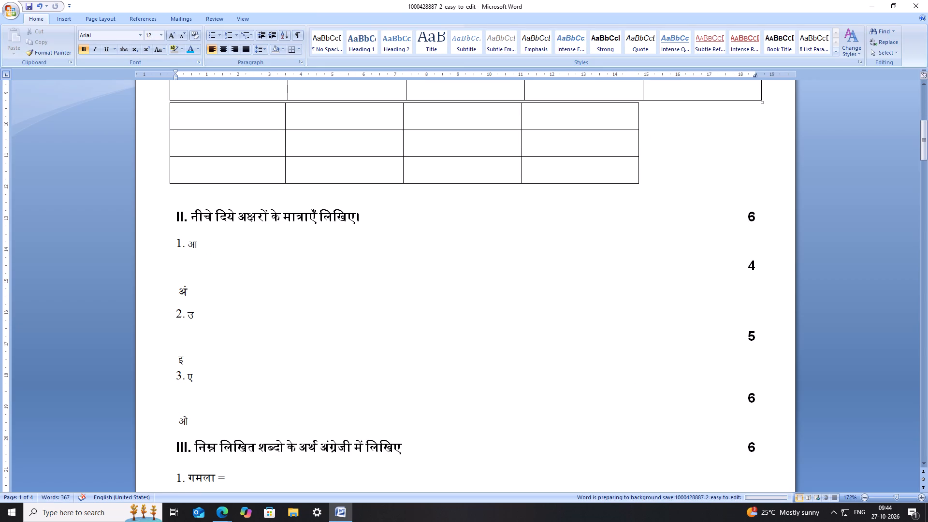
# Review the layout from the answer tables through questions II, III and IV to the second Class II section.
pyautogui.click(365, 262)
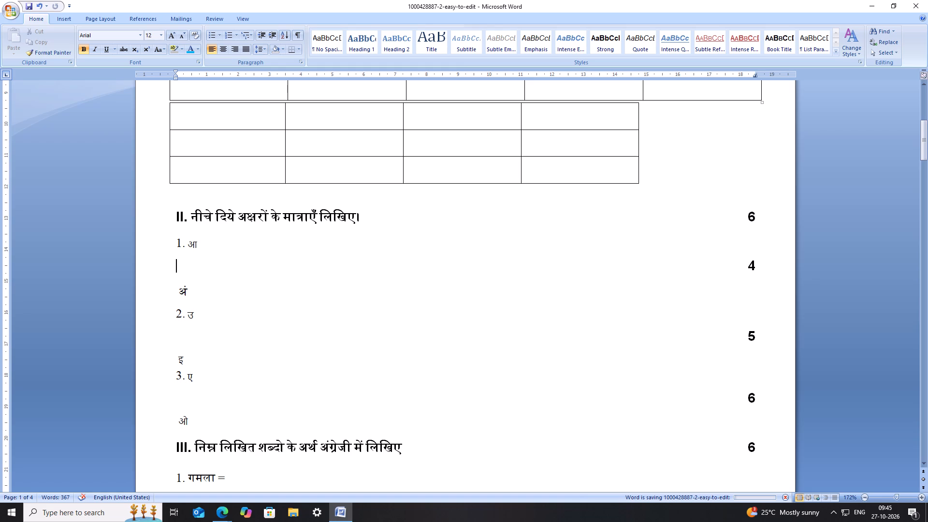
pyautogui.click(234, 257)
pyautogui.click(239, 249)
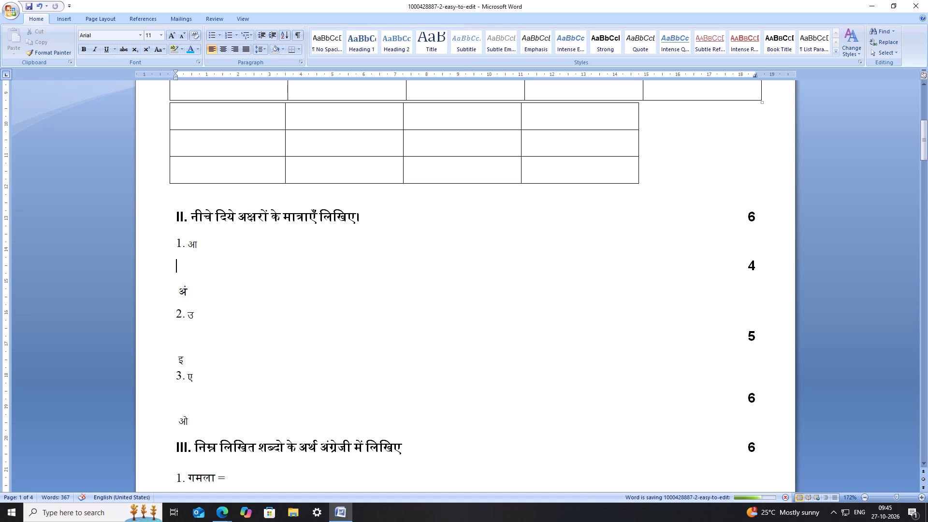
pyautogui.click(207, 239)
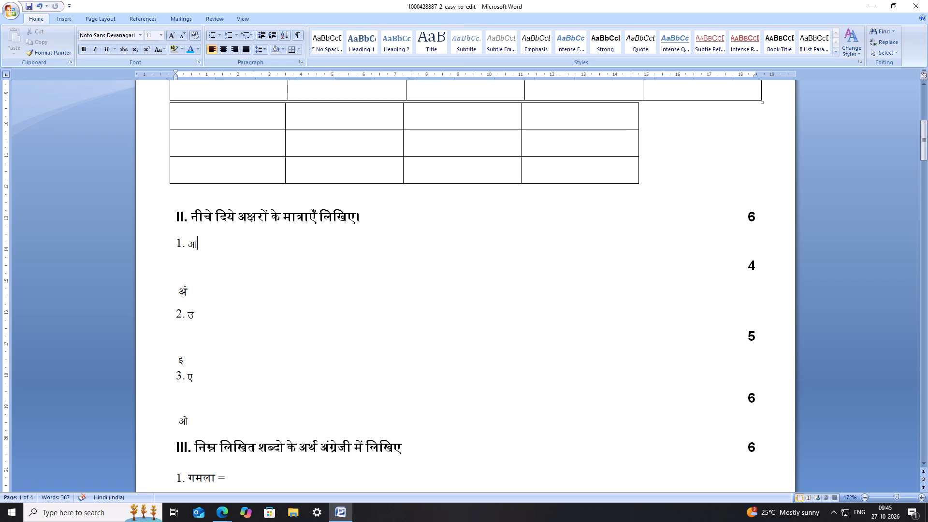
pyautogui.scroll(-1, 276, 307)
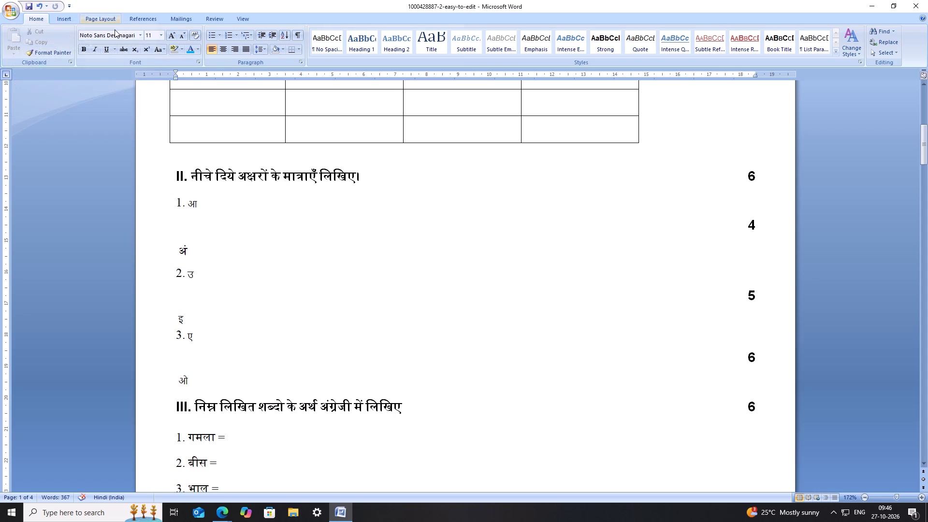
pyautogui.scroll(3, 321, 173)
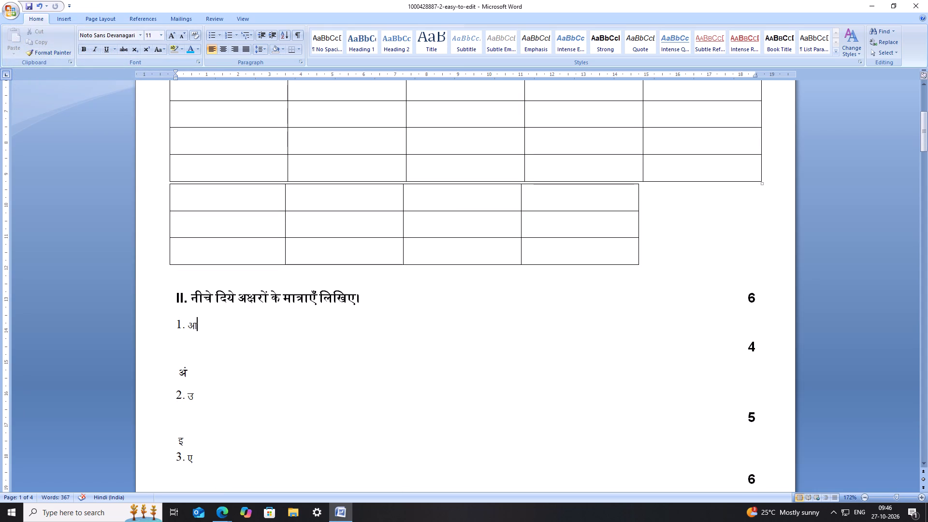
pyautogui.scroll(6, 402, 174)
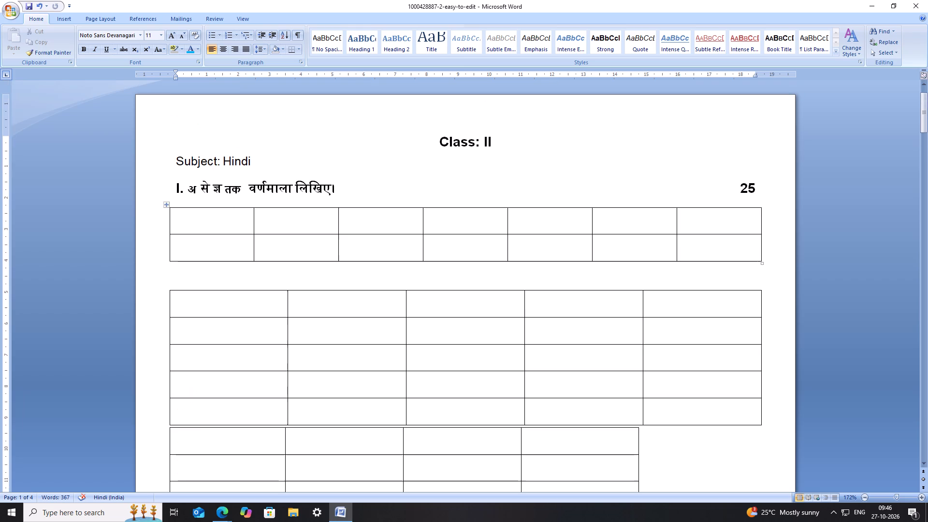
pyautogui.scroll(-16, 401, 173)
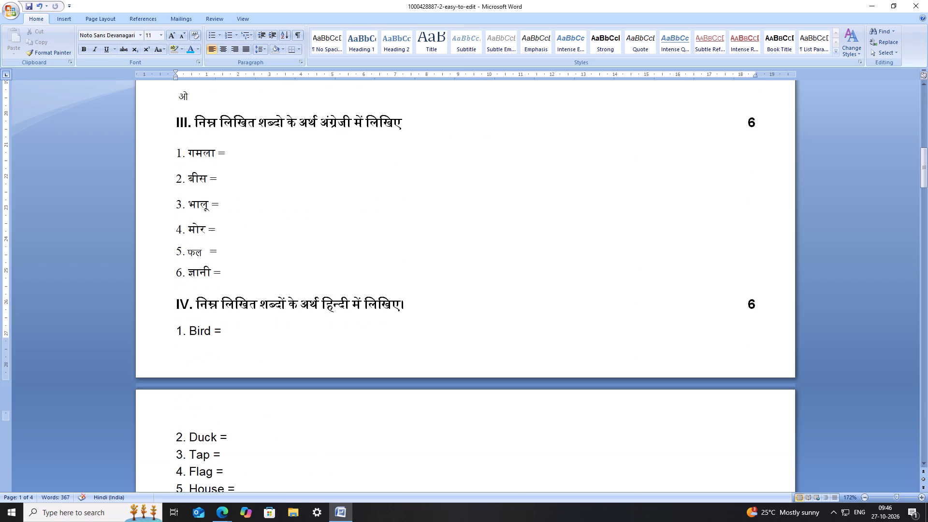
pyautogui.scroll(-5, 423, 233)
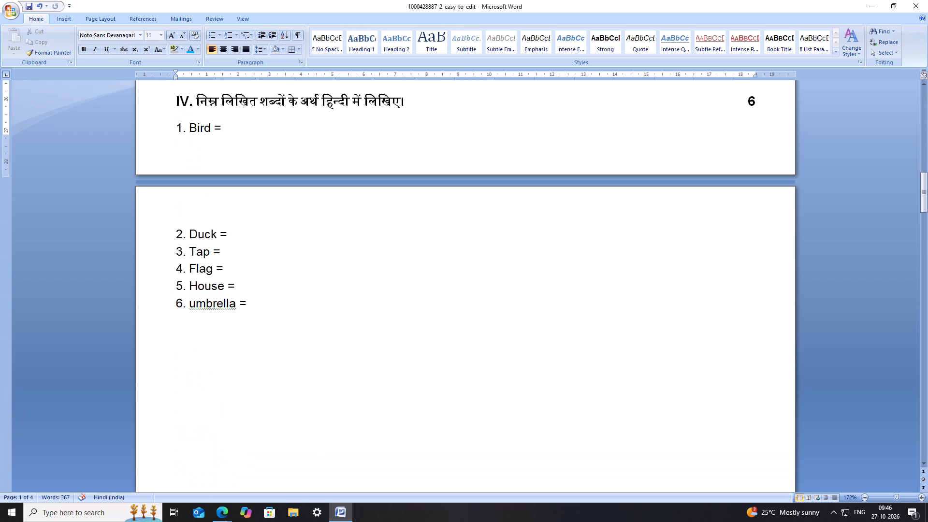
pyautogui.scroll(-16, 427, 239)
pyautogui.scroll(-7, 427, 238)
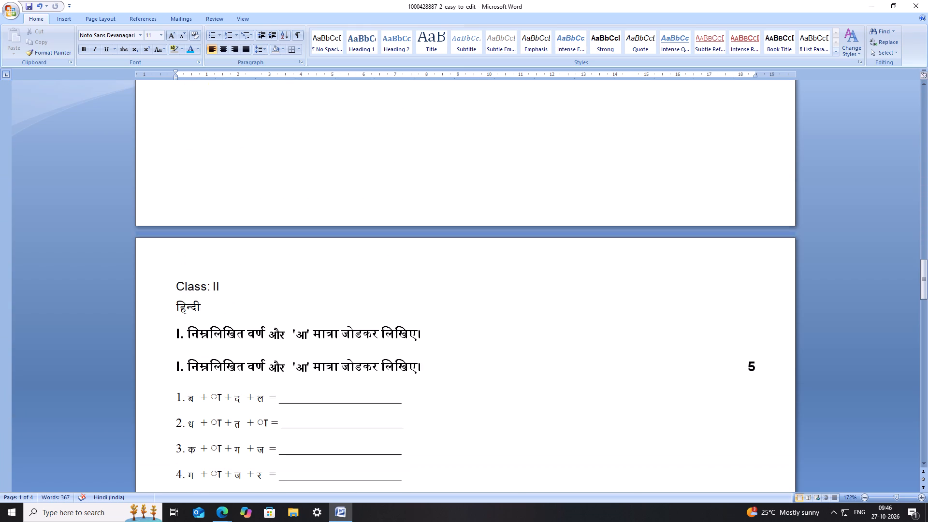
pyautogui.scroll(-5, 427, 238)
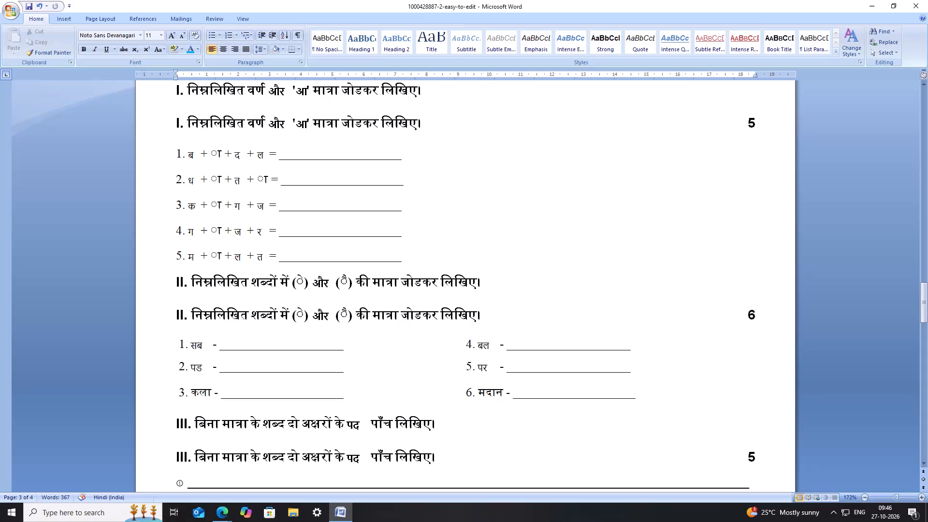
pyautogui.scroll(2, 425, 235)
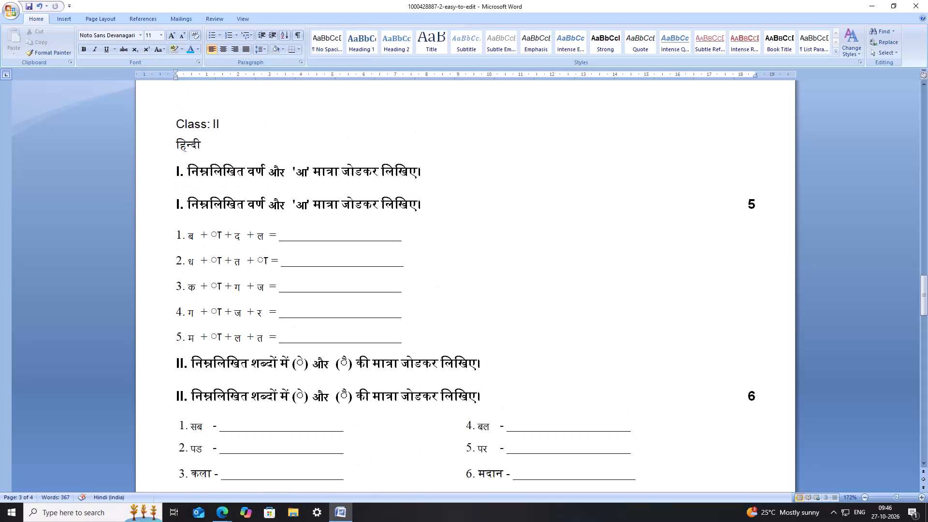
pyautogui.click(927, 0)
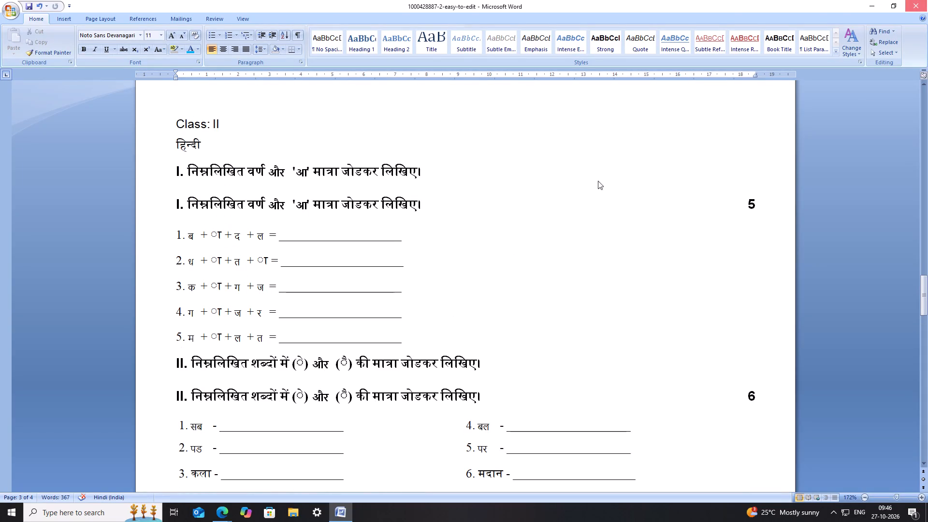
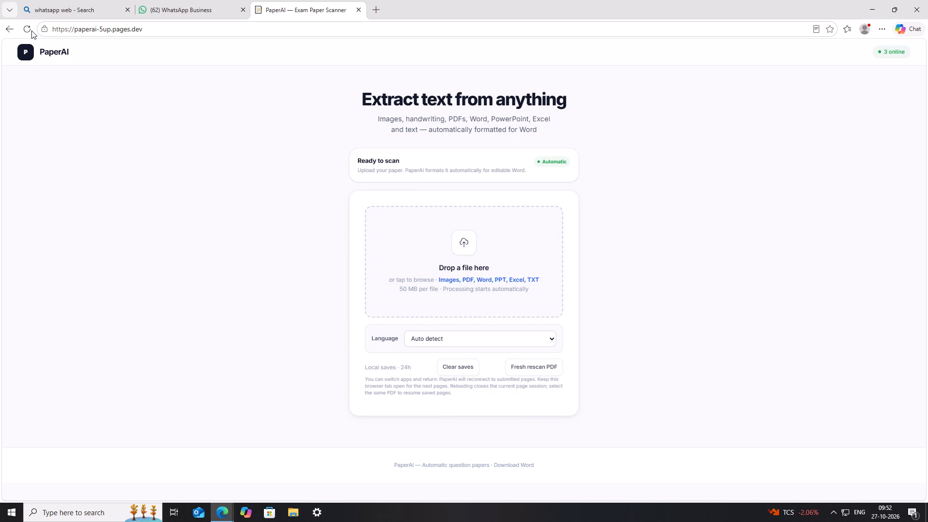
# Switch to the PaperAI exam paper scanner in Microsoft Edge and reload its page.
pyautogui.click(31, 30)
pyautogui.tripleClick(31, 30)
pyautogui.click(31, 30)
# Open the file chooser for a PaperAI upload and look through the Downloads folder for the paper to scan.
pyautogui.click(458, 254)
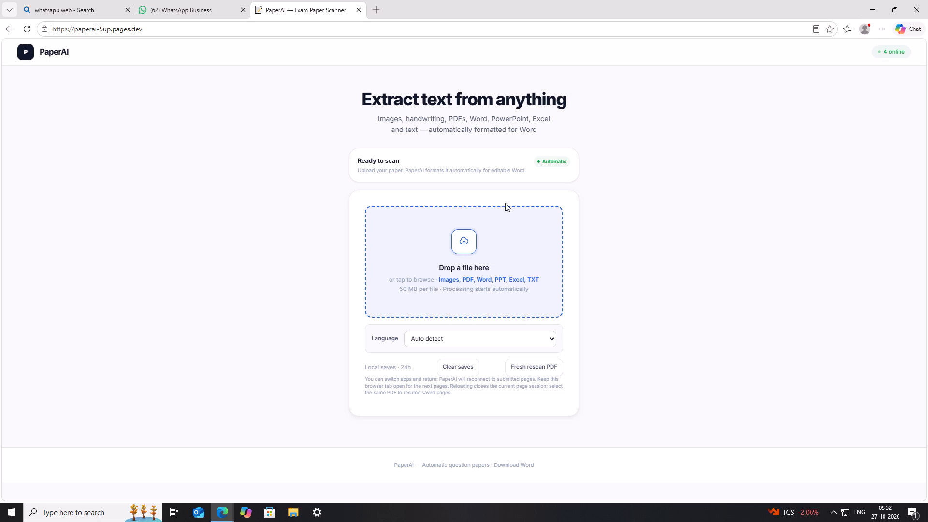
pyautogui.scroll(-4, 442, 245)
pyautogui.scroll(2, 449, 242)
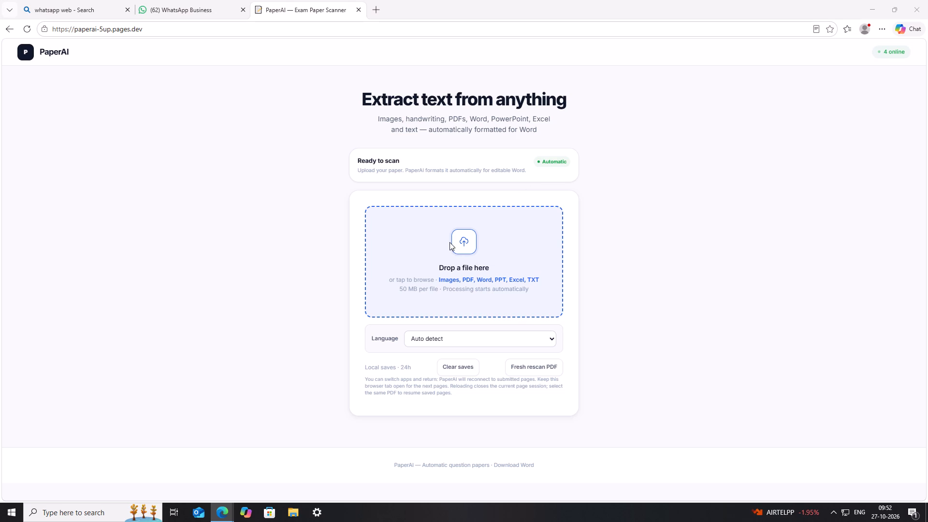
pyautogui.click(464, 275)
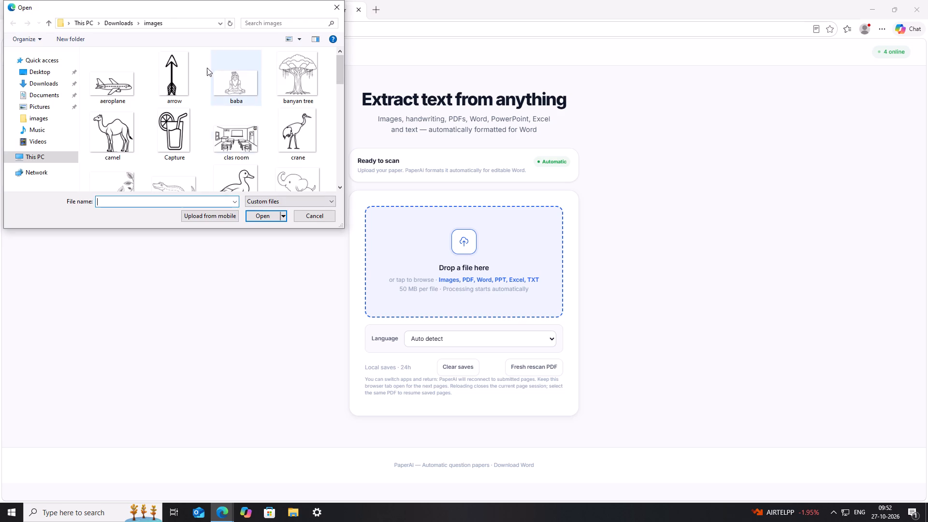
pyautogui.moveTo(162, 11); pyautogui.dragTo(288, 63)
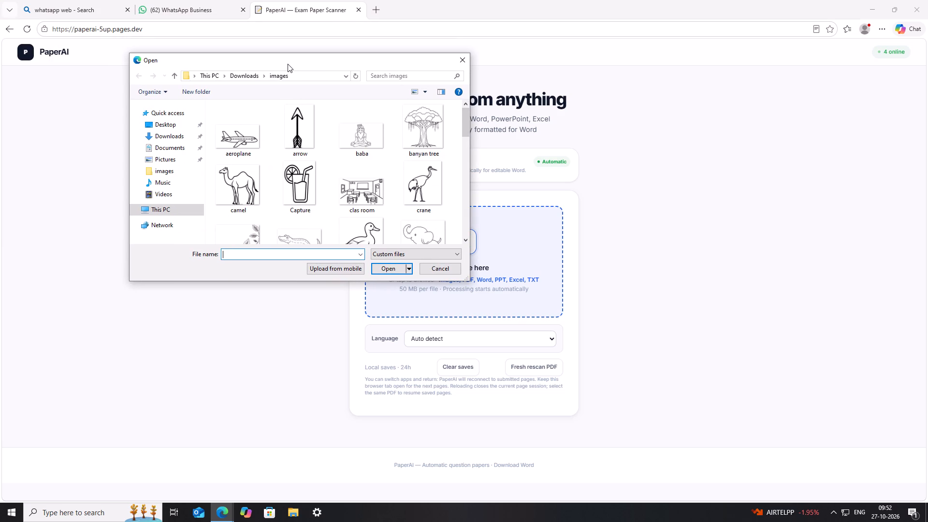
pyautogui.click(171, 137)
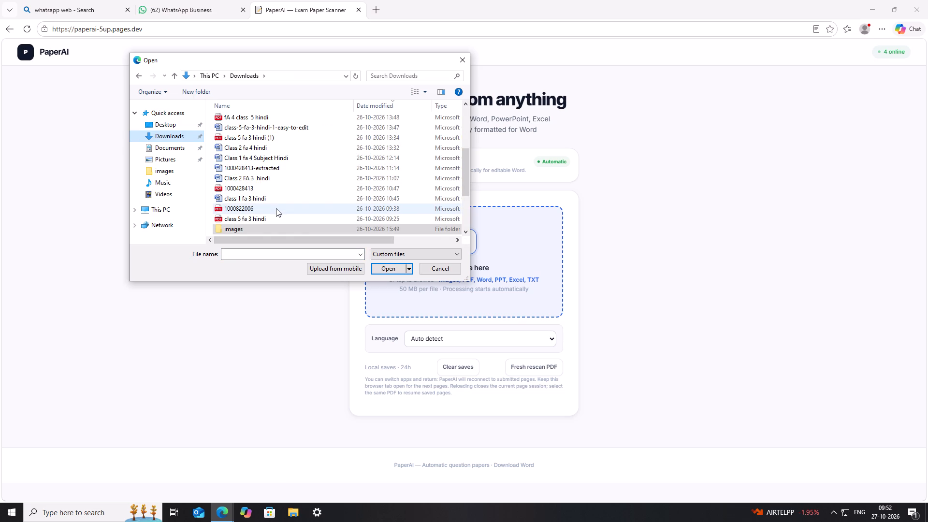
pyautogui.scroll(-1, 275, 208)
pyautogui.scroll(2, 274, 199)
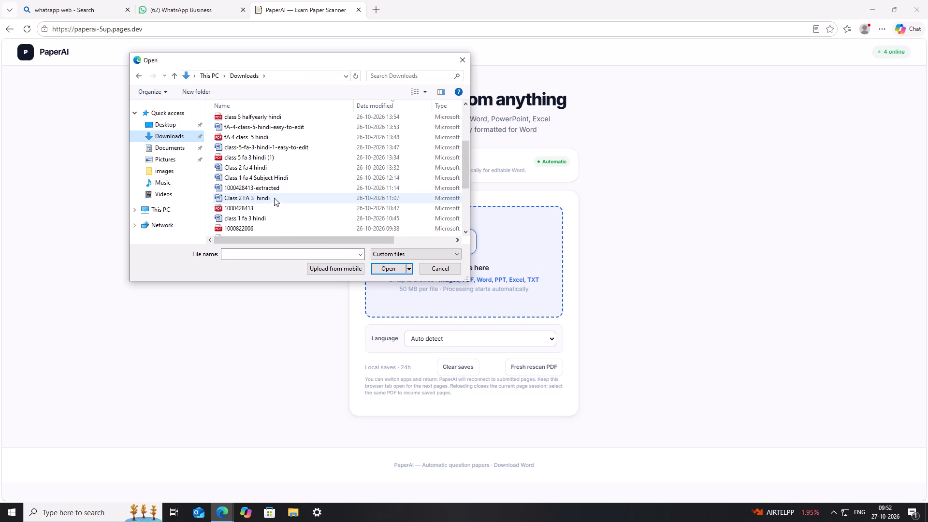
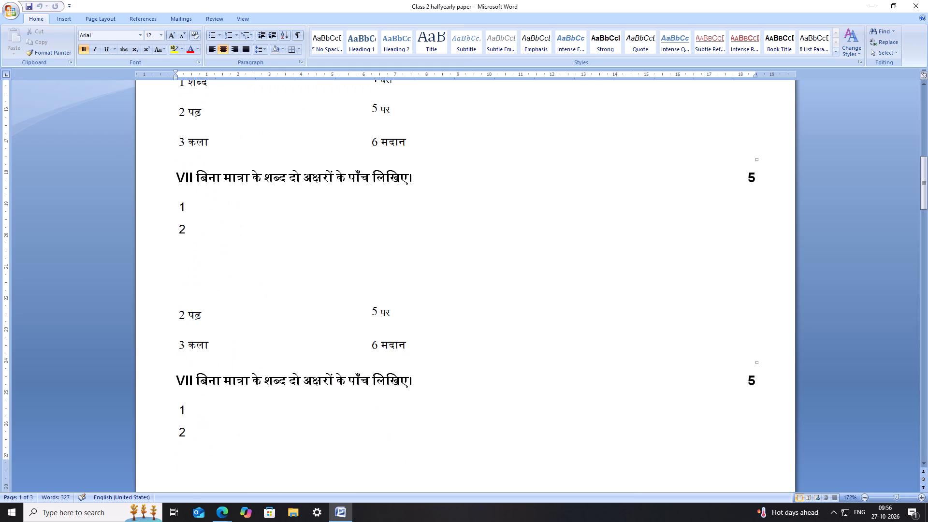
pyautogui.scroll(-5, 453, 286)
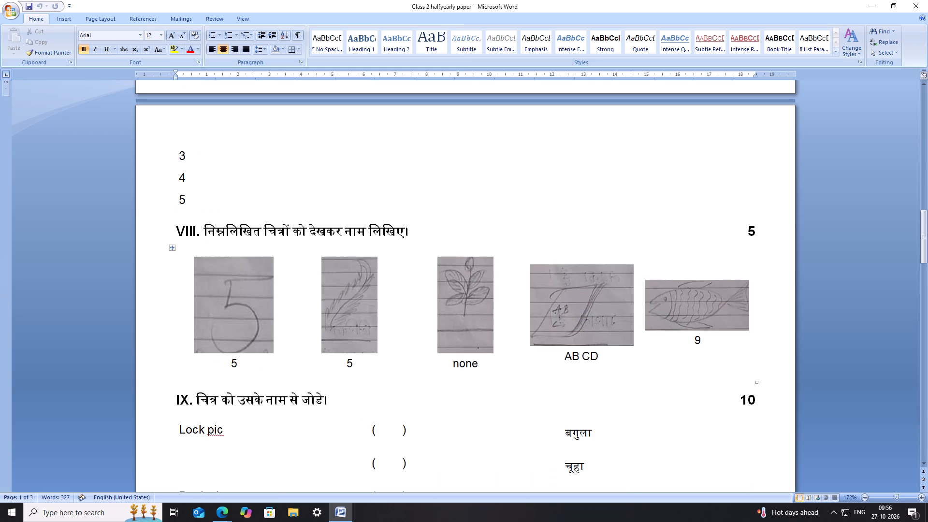
# Review the Class II paper from the picture questions through section XI and back up to the heading.
pyautogui.scroll(-8, 672, 375)
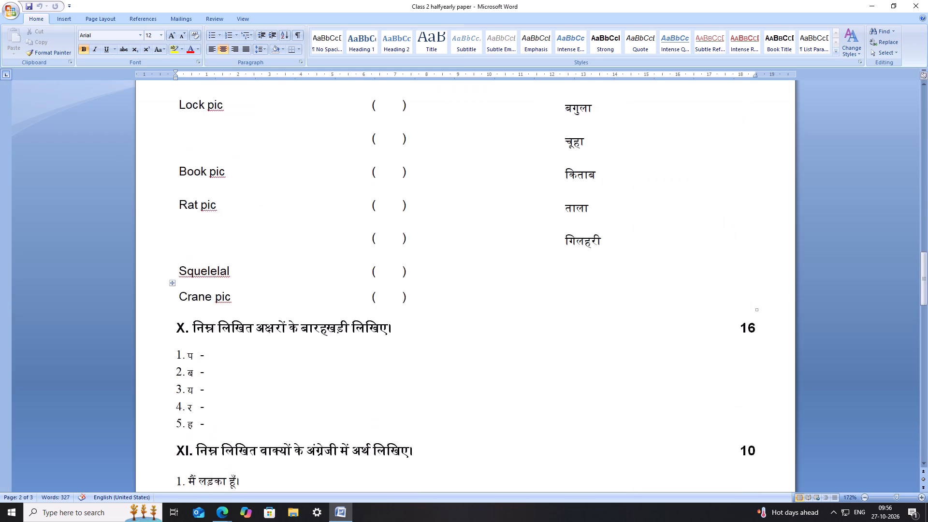
pyautogui.scroll(-5, 672, 376)
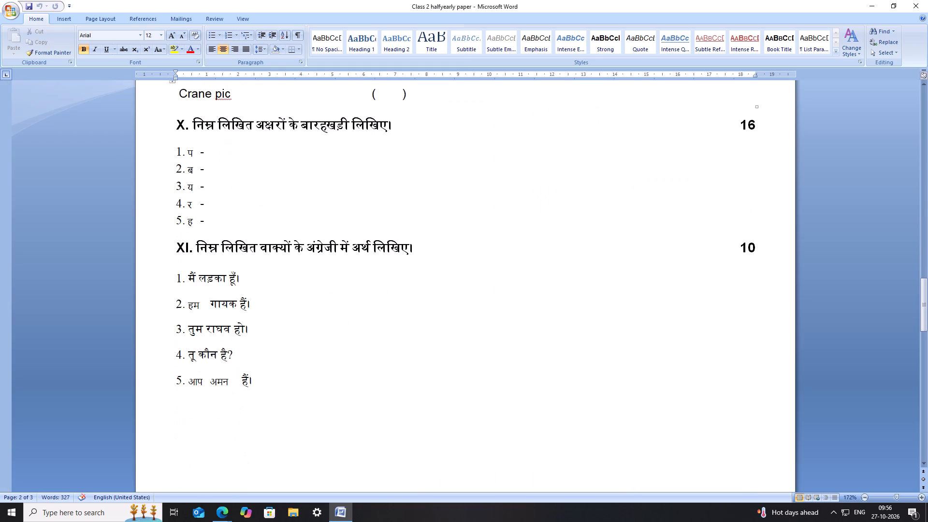
pyautogui.scroll(9, 672, 376)
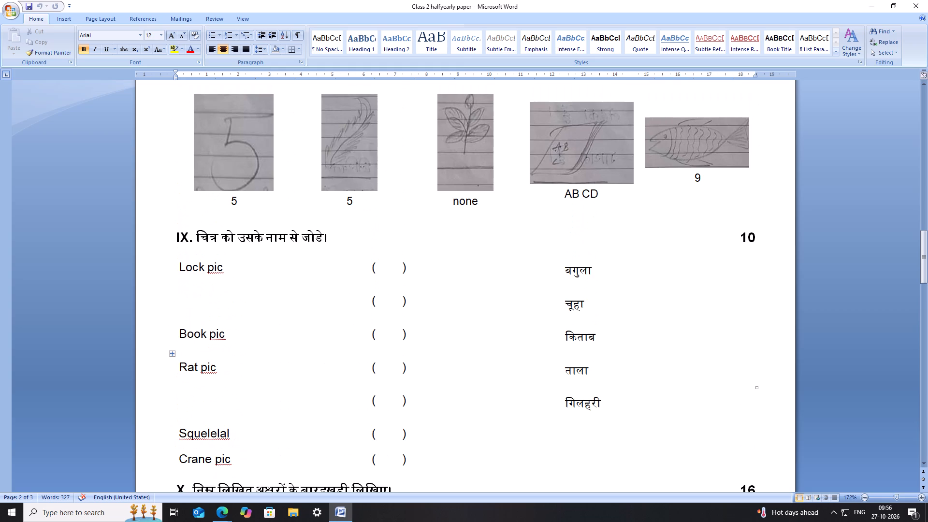
pyautogui.scroll(5, 672, 375)
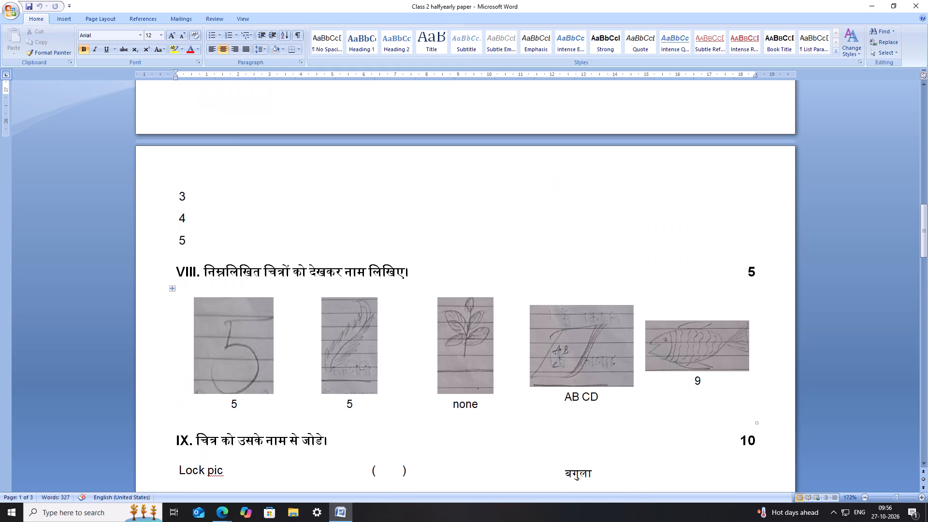
pyautogui.scroll(15, 672, 374)
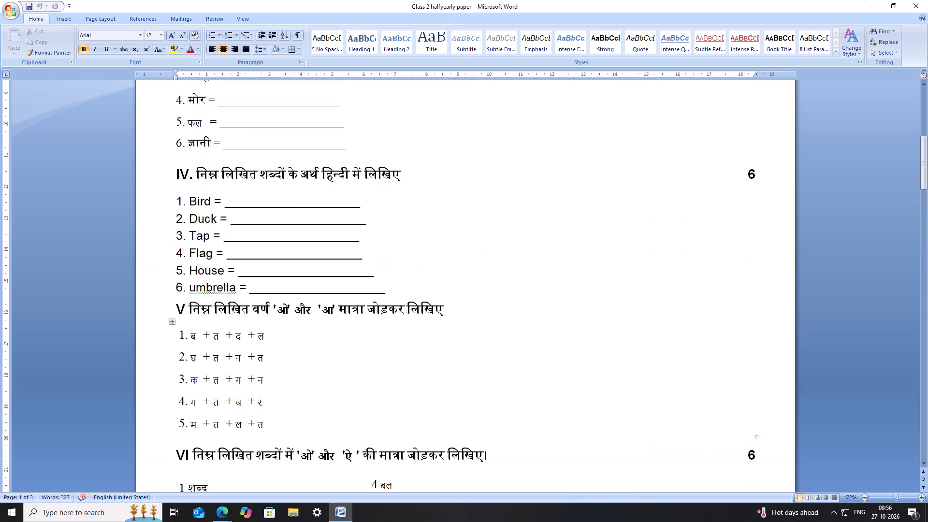
pyautogui.scroll(13, 672, 372)
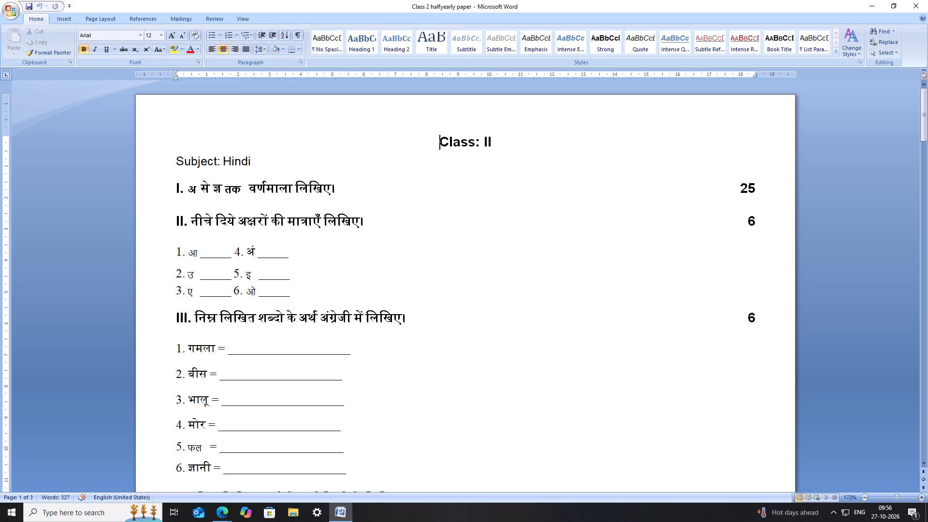
# In section II, insert spaces before item 4 (अं) to move it into a second column, away from item 1.
pyautogui.click(233, 253)
pyautogui.press('space')
pyautogui.press('space')
pyautogui.press('space')
pyautogui.press('space')
pyautogui.press('space')
pyautogui.press('space')
pyautogui.press('space')
pyautogui.press('space')
pyautogui.press('space')
pyautogui.press('space')
pyautogui.press('space')
pyautogui.press('space')
pyautogui.press('space')
pyautogui.press('space')
pyautogui.press('space')
pyautogui.press('space')
pyautogui.press('space')
pyautogui.press('space')
pyautogui.press('space')
pyautogui.press('space')
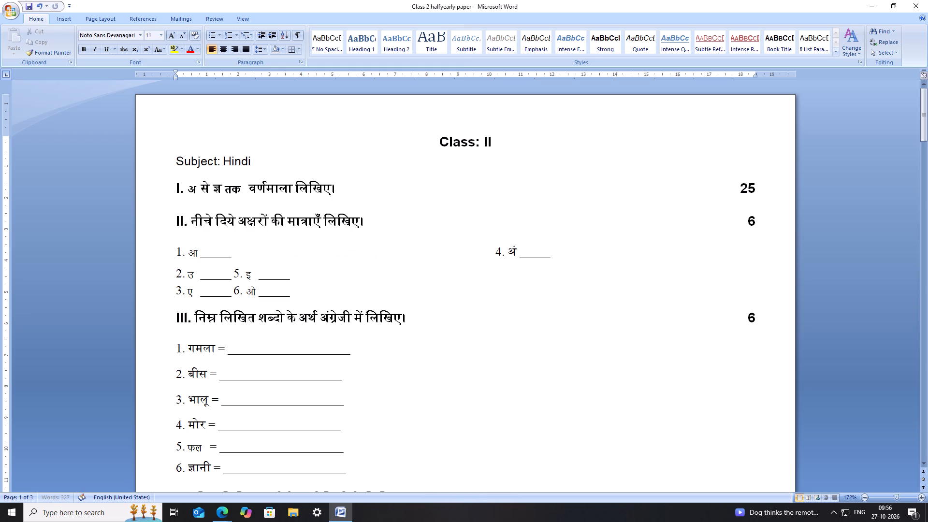
# In section II, insert spaces before item 5 (इ) to line it up beneath item 4.
pyautogui.click(234, 275)
pyautogui.press('space')
pyautogui.press('space')
pyautogui.press('space')
pyautogui.press('space')
pyautogui.press('space')
pyautogui.press('space')
pyautogui.press('space')
pyautogui.press('space')
pyautogui.press('space')
pyautogui.press('space')
pyautogui.press('space')
pyautogui.press('space')
pyautogui.press('space')
pyautogui.press('space')
pyautogui.press('space')
pyautogui.press('space')
pyautogui.press('space')
pyautogui.press('space')
pyautogui.press('space')
pyautogui.press('space')
pyautogui.press('space')
pyautogui.press('space')
pyautogui.press('BackSpace')
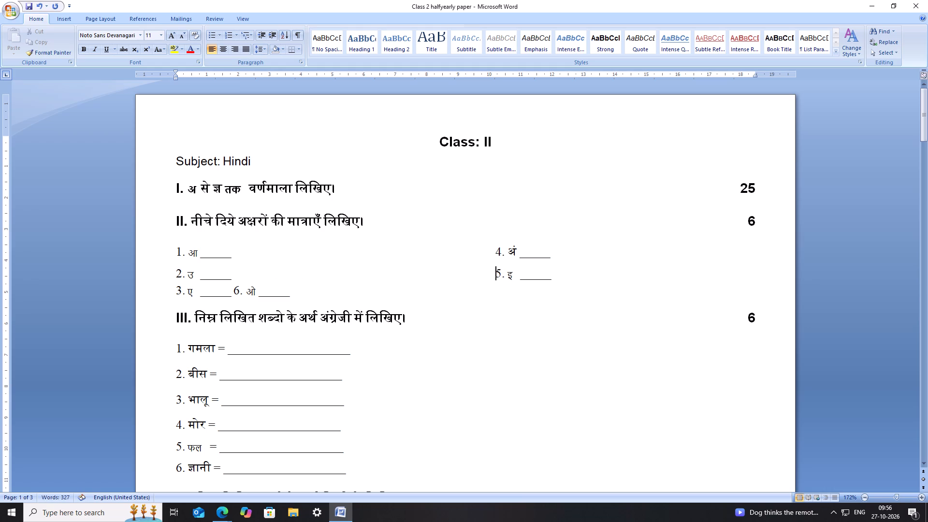
# In section II, insert spaces before item 6 (ओ) to line it up beneath item 5.
pyautogui.click(232, 286)
pyautogui.click(232, 287)
pyautogui.press('space')
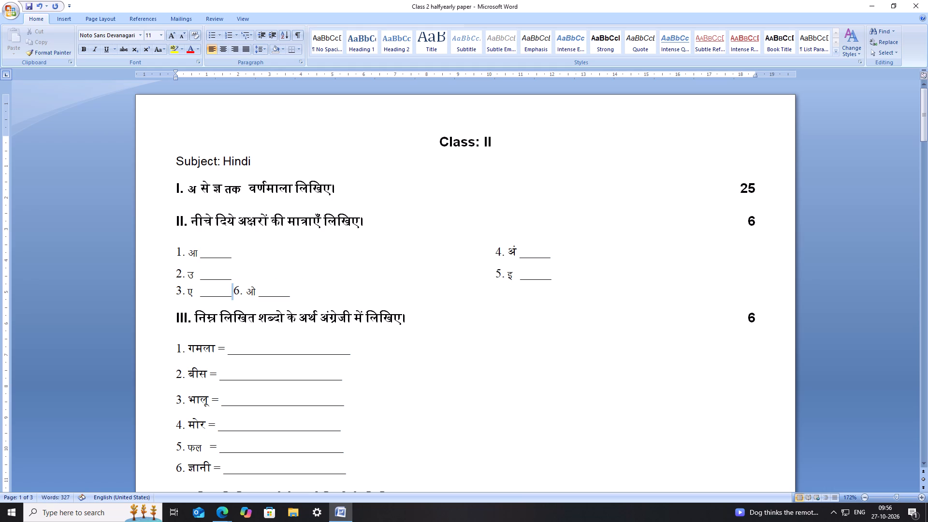
pyautogui.click(233, 288)
pyautogui.press('space')
pyautogui.press('space')
pyautogui.press('space')
pyautogui.press('space')
pyautogui.press('space')
pyautogui.press('space')
pyautogui.press('space')
pyautogui.press('space')
pyautogui.press('space')
pyautogui.press('space')
pyautogui.press('space')
pyautogui.press('space')
pyautogui.press('space')
pyautogui.press('space')
pyautogui.press('space')
pyautogui.press('space')
pyautogui.press('space')
pyautogui.press('space')
pyautogui.press('space')
pyautogui.press('space')
pyautogui.press('space')
pyautogui.press('space')
pyautogui.press('space')
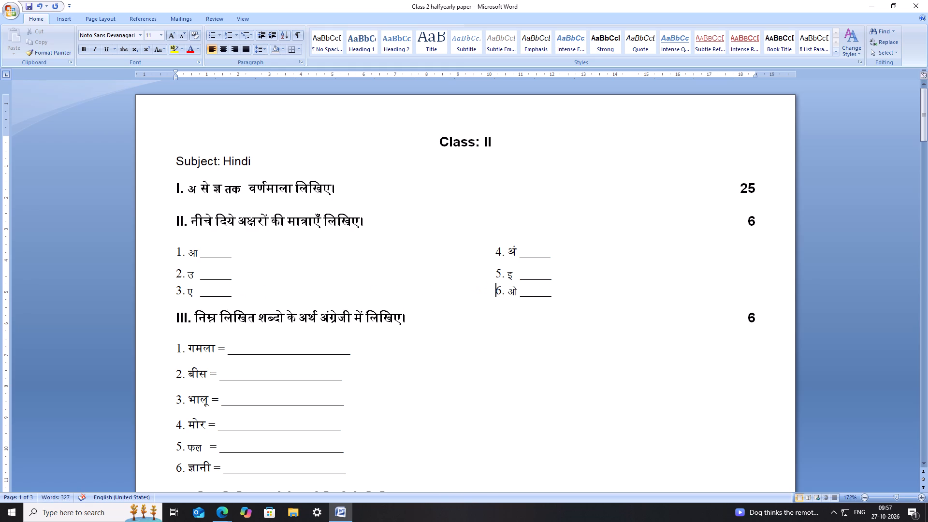
# Save the Class 2 half-yearly paper.
pyautogui.hotkey('ctrl', 's')
pyautogui.hotkey('ctrl', 's')
pyautogui.hotkey('ctrl', 's')
pyautogui.hotkey('ctrl', 's')
# Add four blank lines after the question I heading and place the cursor on the first of them.
pyautogui.click(446, 323)
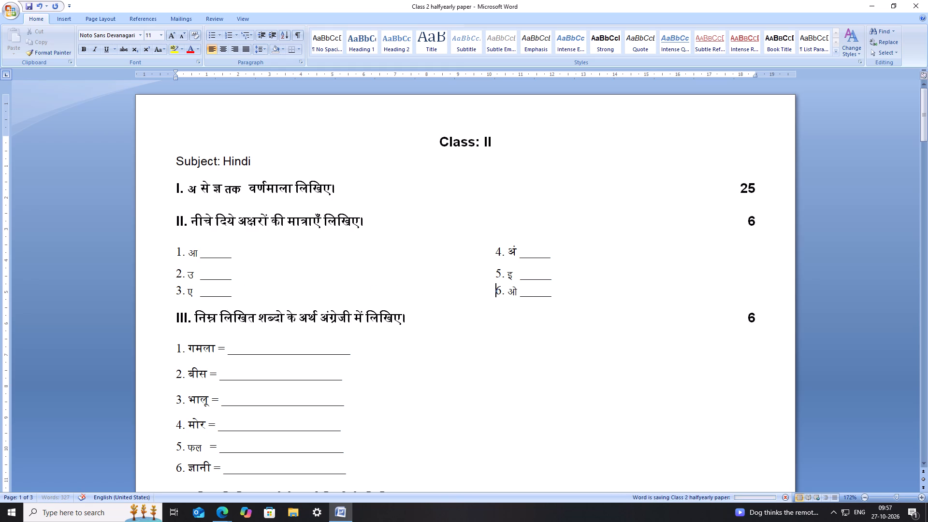
pyautogui.scroll(-2, 433, 340)
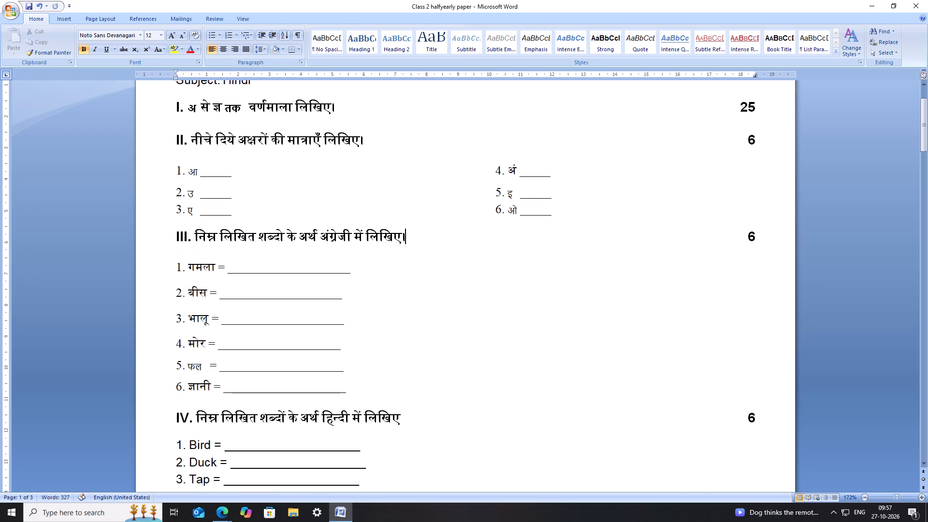
pyautogui.scroll(3, 618, 295)
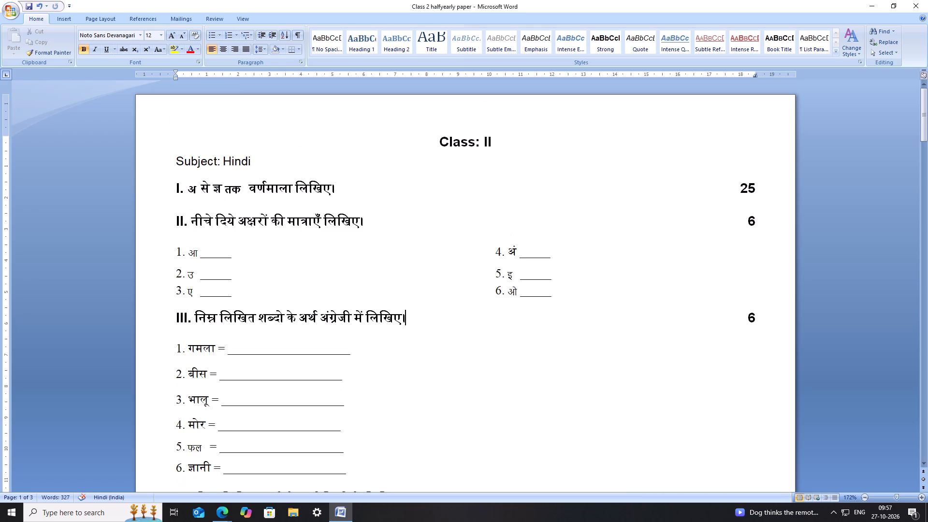
pyautogui.click(762, 187)
pyautogui.press('Return')
pyautogui.press('Return')
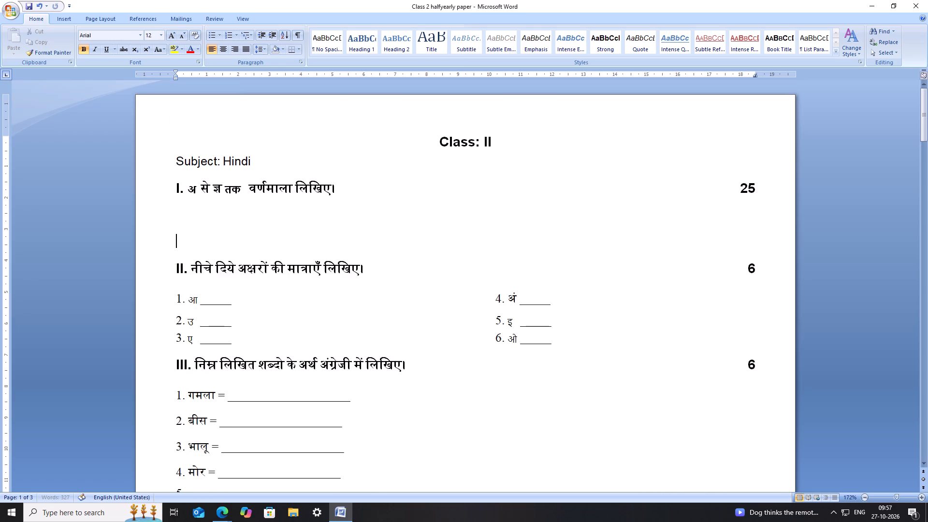
pyautogui.press('Return')
pyautogui.press('Return')
pyautogui.click(314, 215)
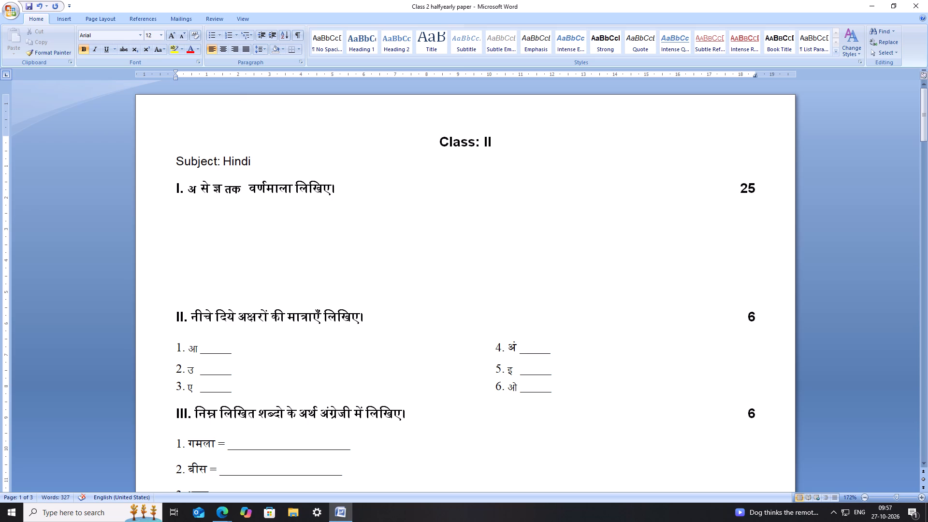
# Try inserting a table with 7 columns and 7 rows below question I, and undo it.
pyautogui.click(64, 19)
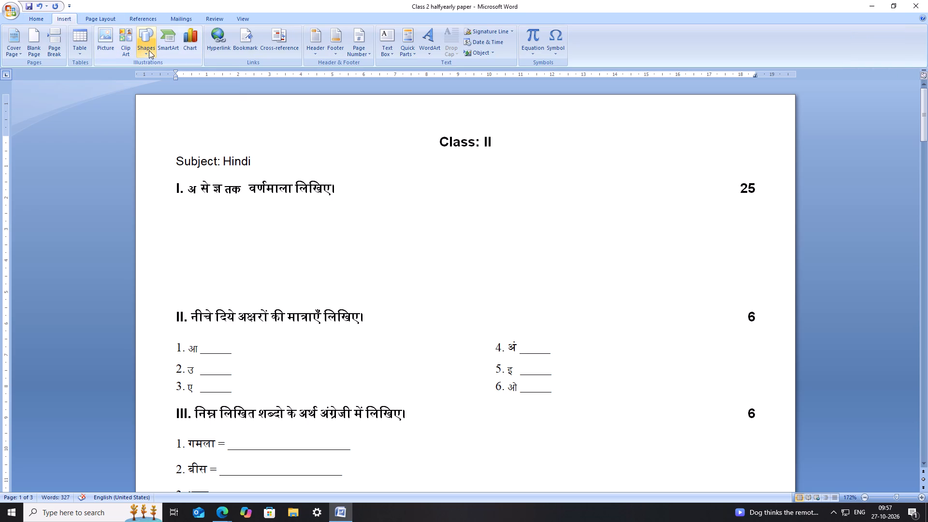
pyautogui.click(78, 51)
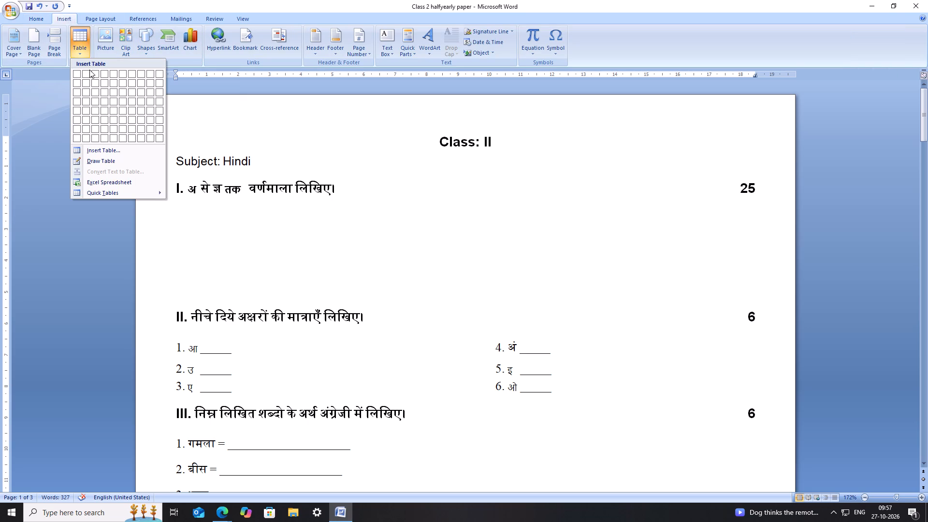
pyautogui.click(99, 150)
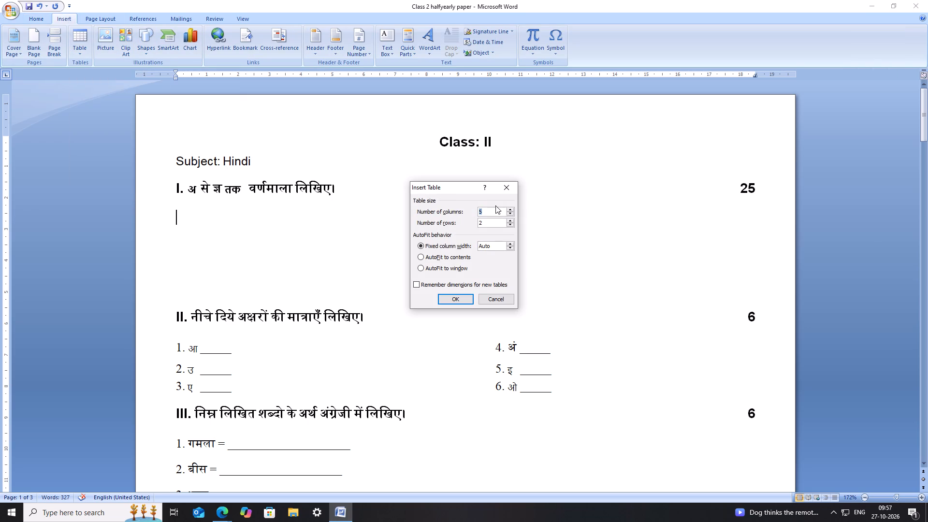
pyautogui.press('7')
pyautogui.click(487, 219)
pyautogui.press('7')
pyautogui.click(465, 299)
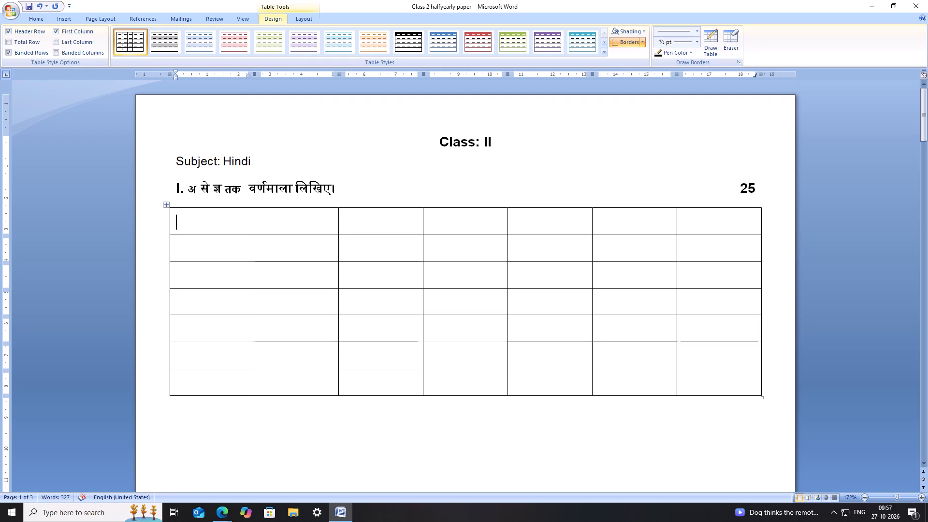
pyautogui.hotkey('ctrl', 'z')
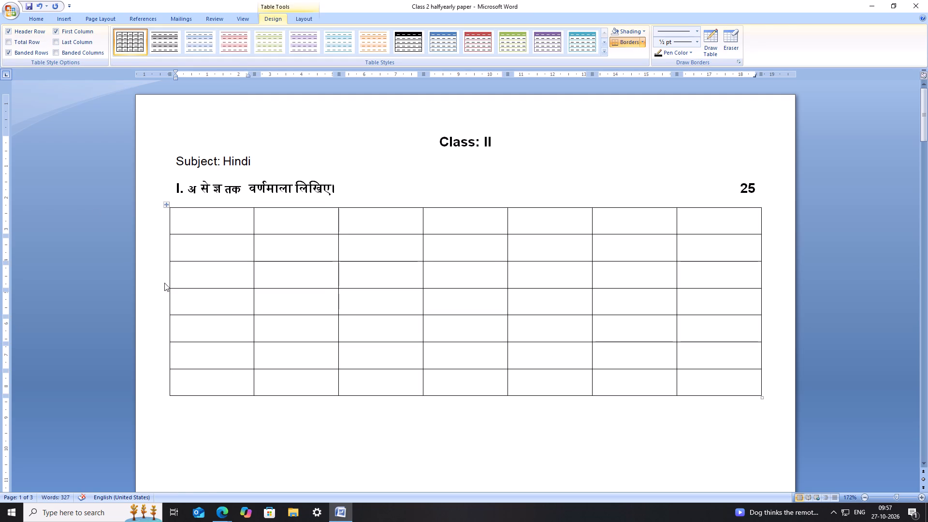
# Insert a table with 7 columns and 2 rows below the question I heading.
pyautogui.click(58, 21)
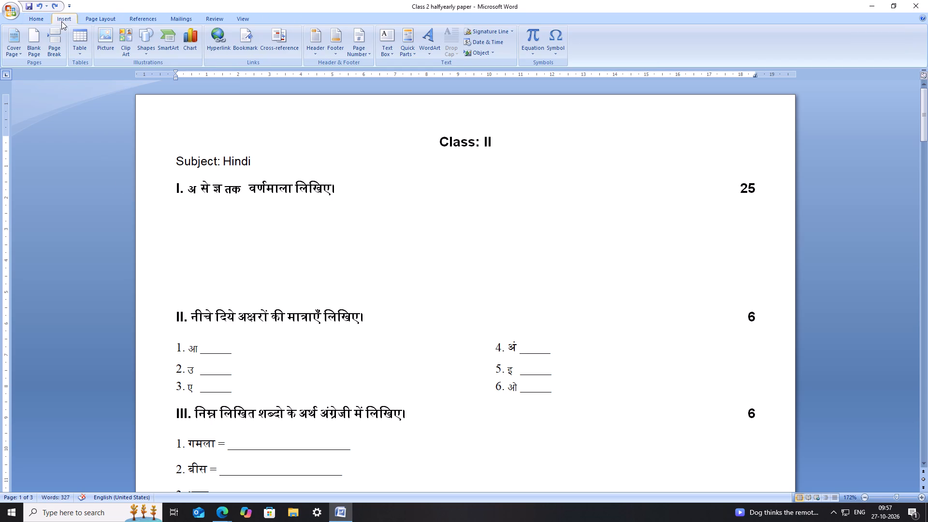
pyautogui.click(80, 56)
pyautogui.click(108, 151)
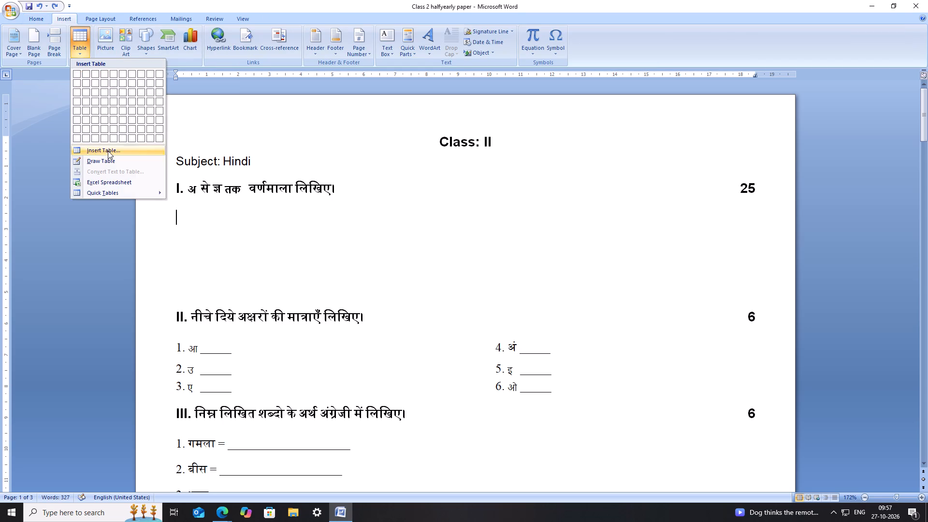
pyautogui.press('7')
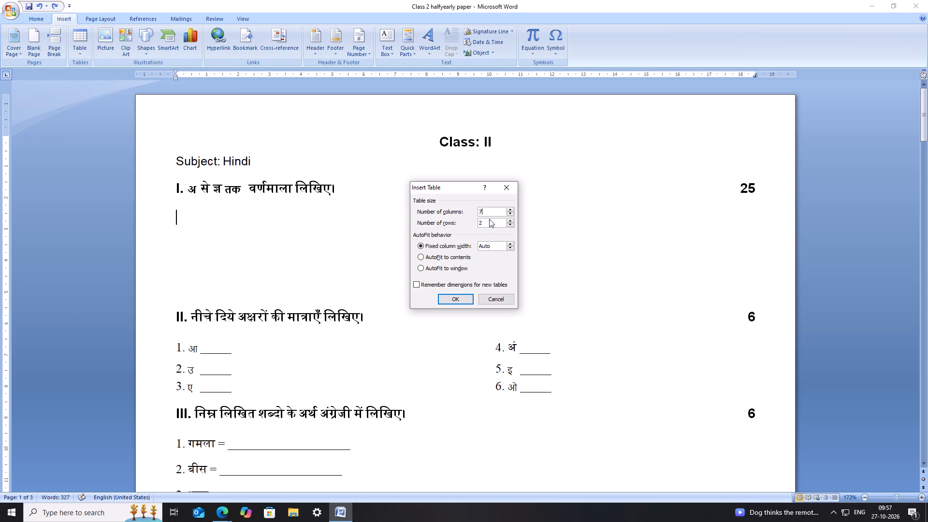
pyautogui.click(463, 304)
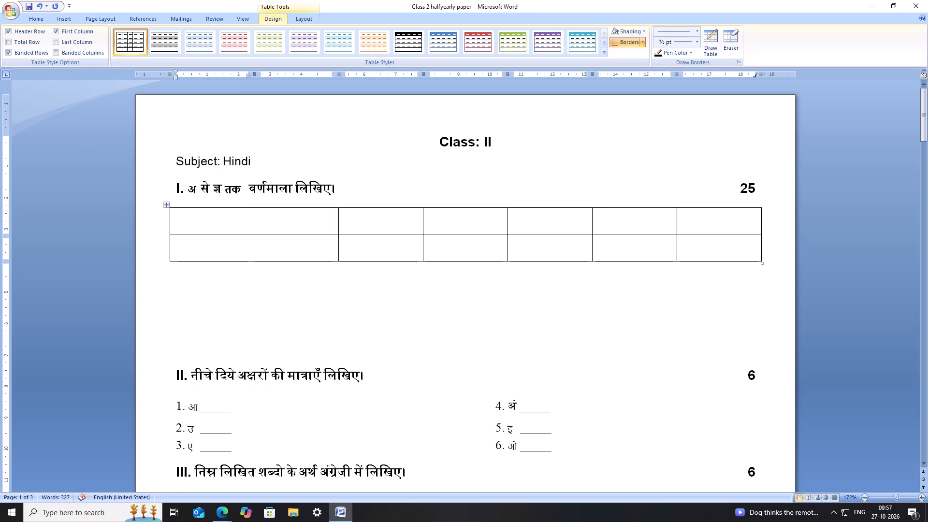
# Resize the question I table to about 17 cm wide, keeping its seven columns equal.
pyautogui.moveTo(762, 262); pyautogui.dragTo(753, 242)
pyautogui.moveTo(754, 264); pyautogui.dragTo(751, 243)
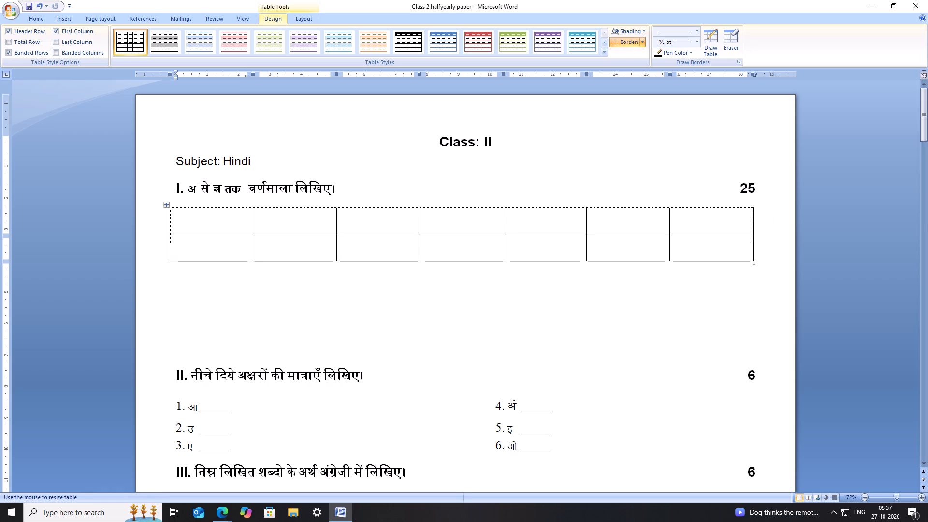
pyautogui.moveTo(751, 243); pyautogui.dragTo(754, 245)
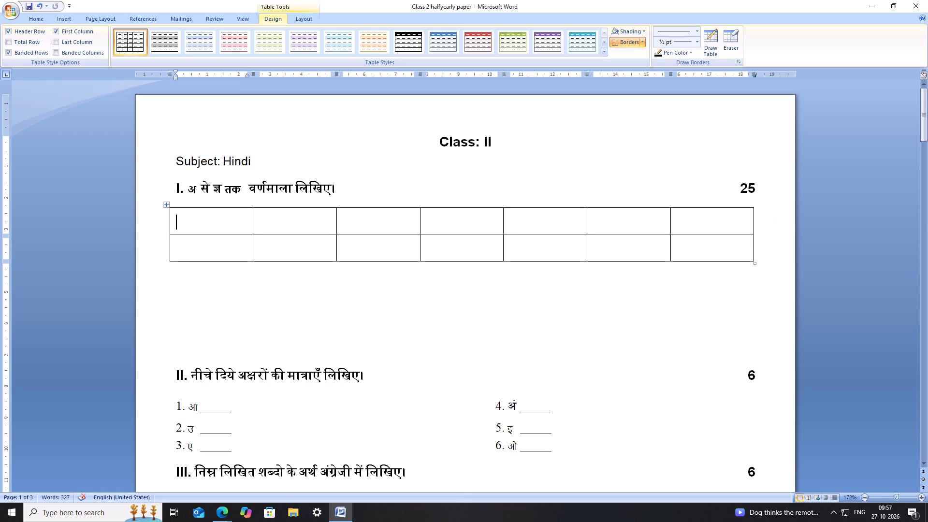
pyautogui.click(753, 264)
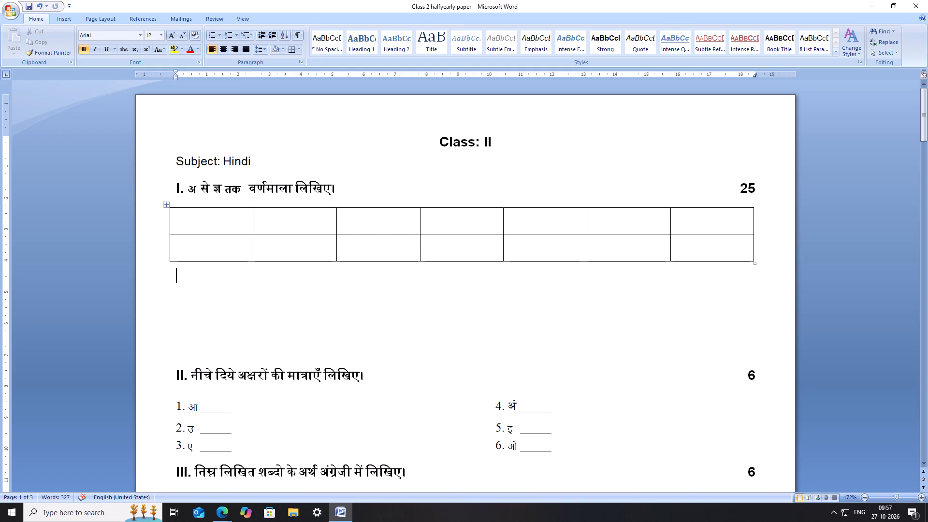
pyautogui.moveTo(754, 262); pyautogui.dragTo(731, 242)
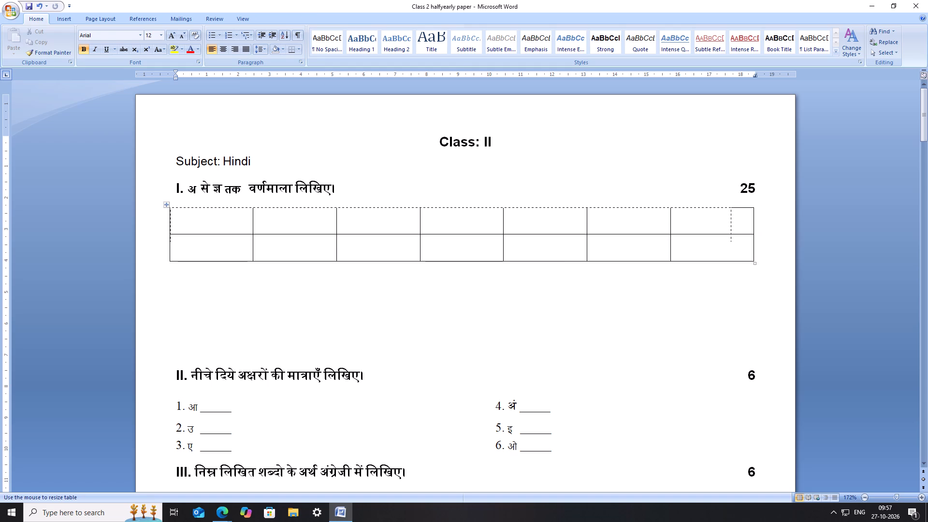
pyautogui.moveTo(731, 242); pyautogui.dragTo(402, 234)
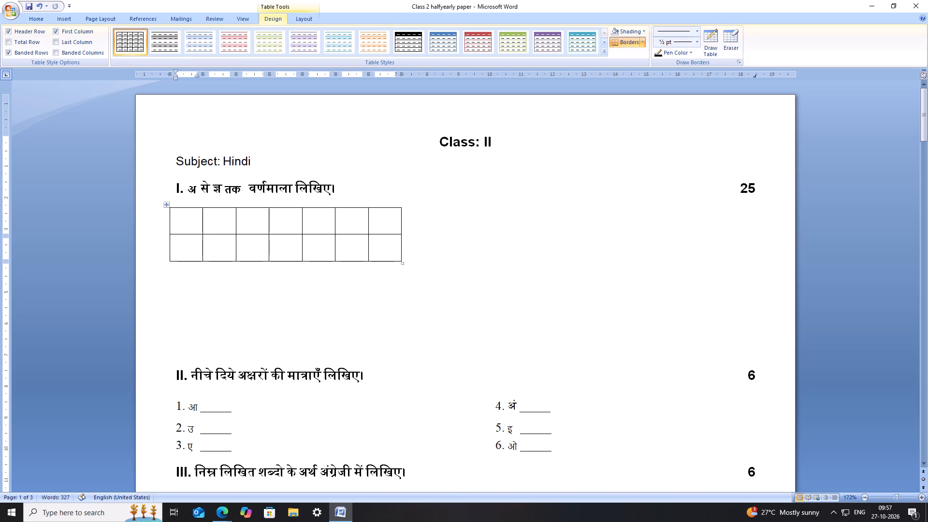
pyautogui.moveTo(403, 265); pyautogui.dragTo(609, 245)
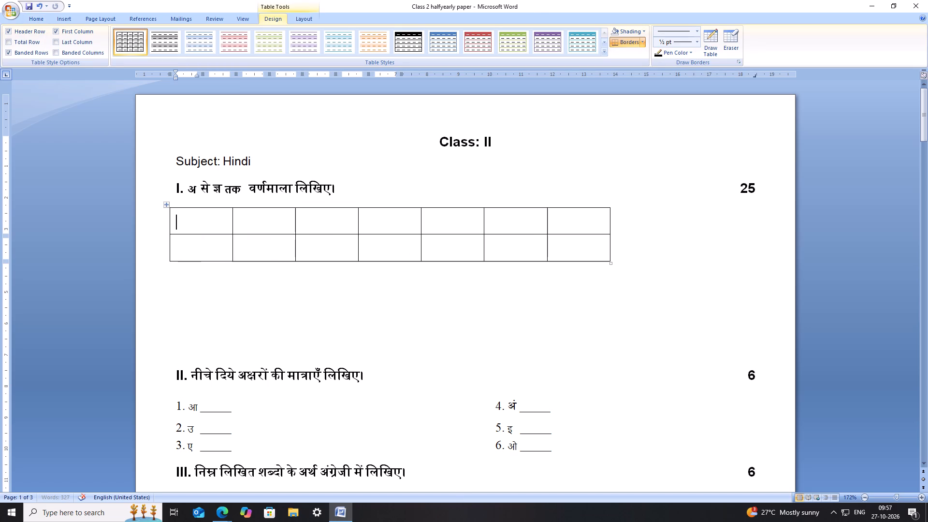
pyautogui.moveTo(610, 263); pyautogui.dragTo(645, 245)
pyautogui.moveTo(648, 265); pyautogui.dragTo(709, 263)
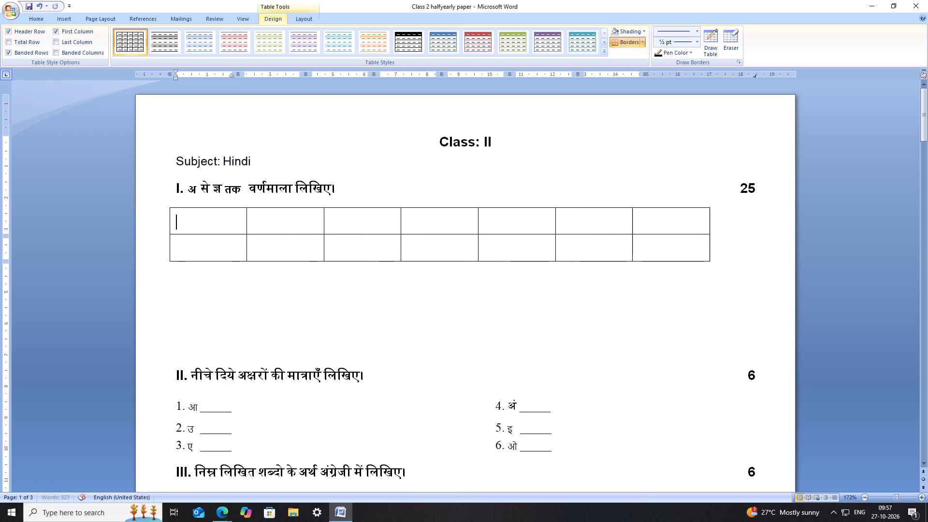
# Add a blank line below the seven-column table and insert a table with 5 columns and 5 rows there.
pyautogui.click(382, 265)
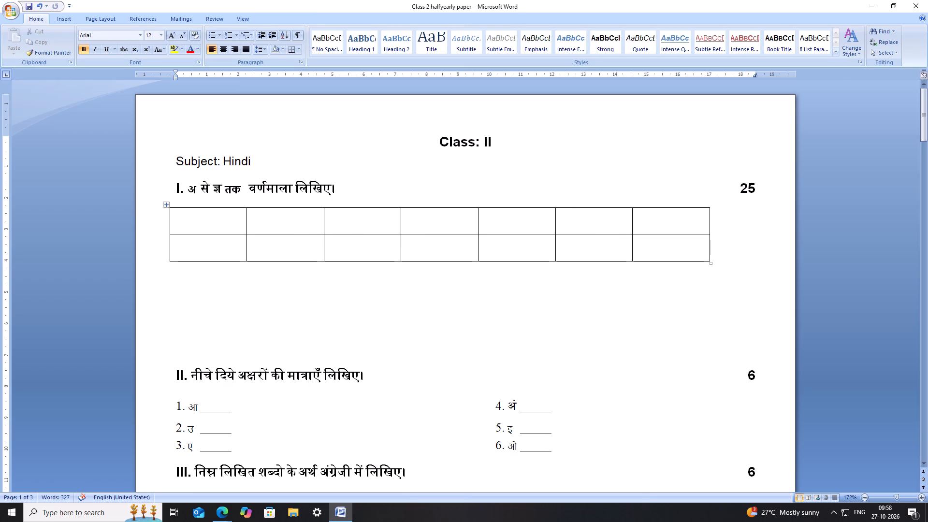
pyautogui.press('Return')
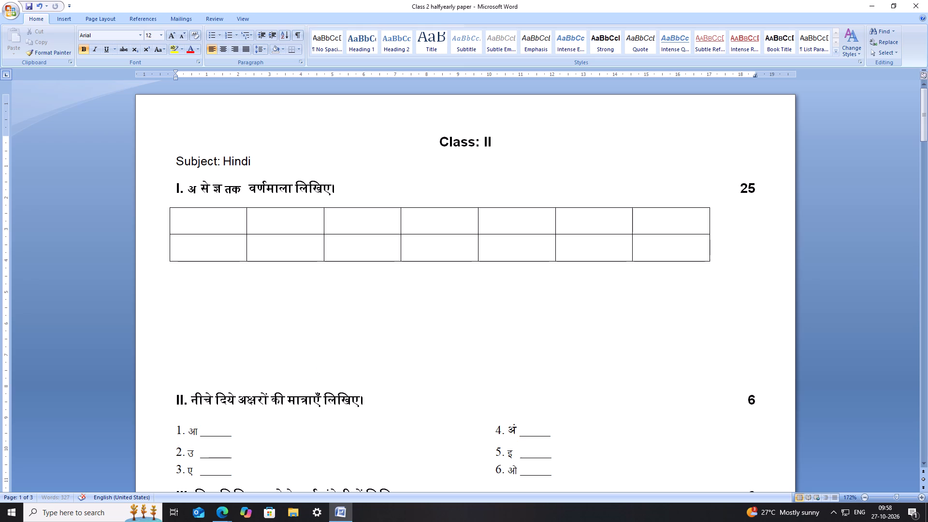
pyautogui.click(64, 17)
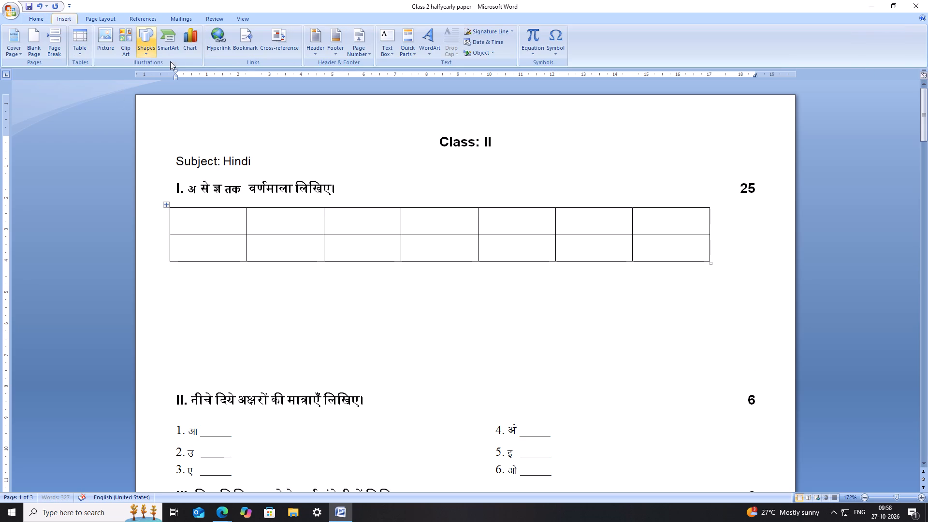
pyautogui.click(83, 49)
pyautogui.click(105, 149)
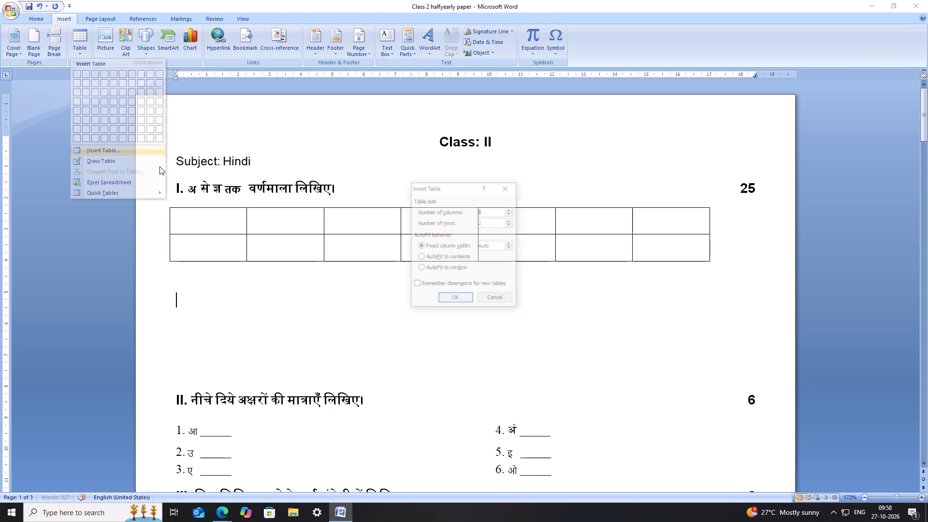
pyautogui.click(488, 222)
pyautogui.press('BackSpace')
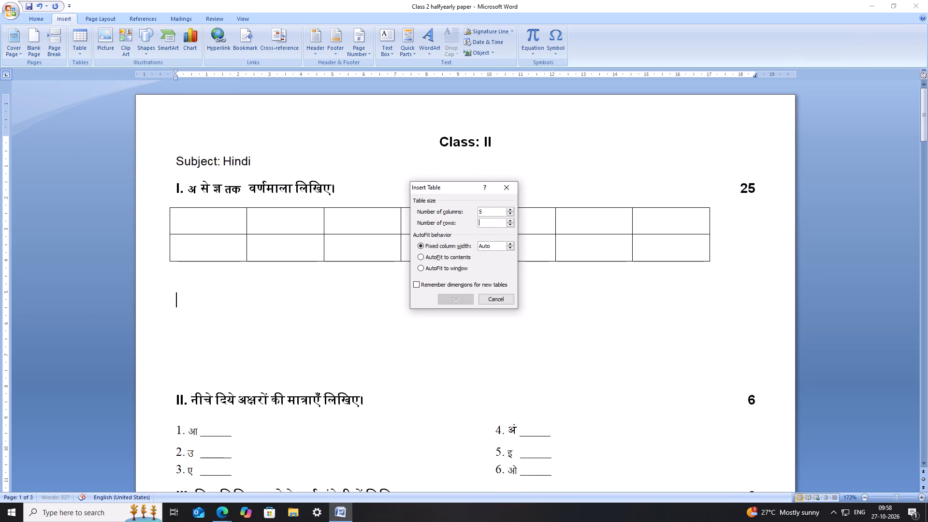
pyautogui.press('5')
pyautogui.click(462, 295)
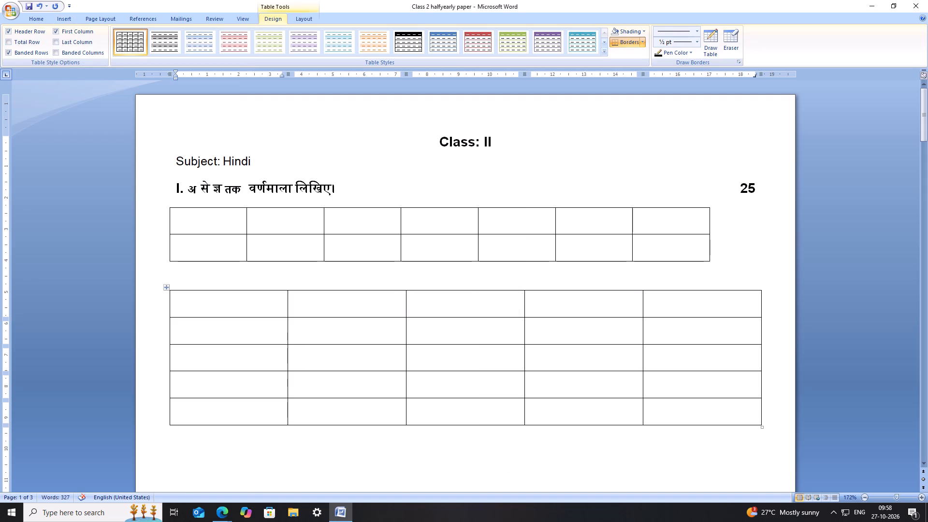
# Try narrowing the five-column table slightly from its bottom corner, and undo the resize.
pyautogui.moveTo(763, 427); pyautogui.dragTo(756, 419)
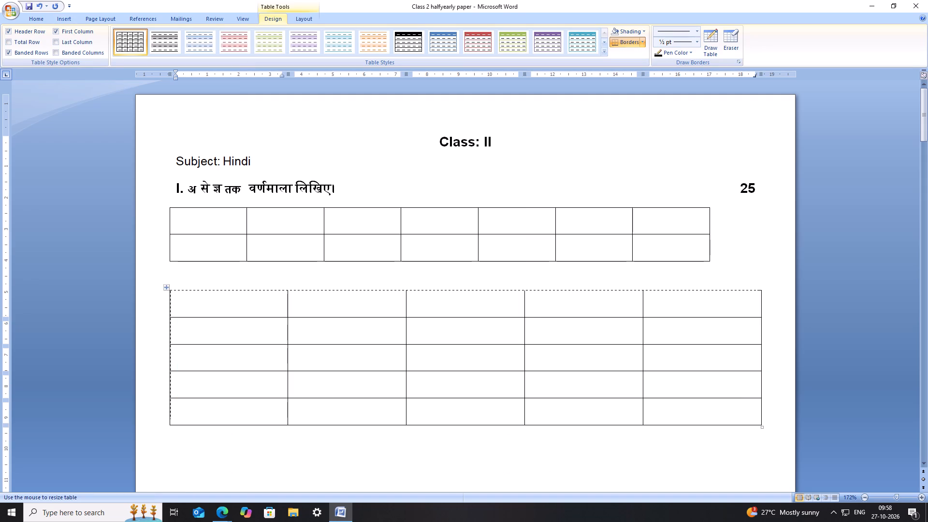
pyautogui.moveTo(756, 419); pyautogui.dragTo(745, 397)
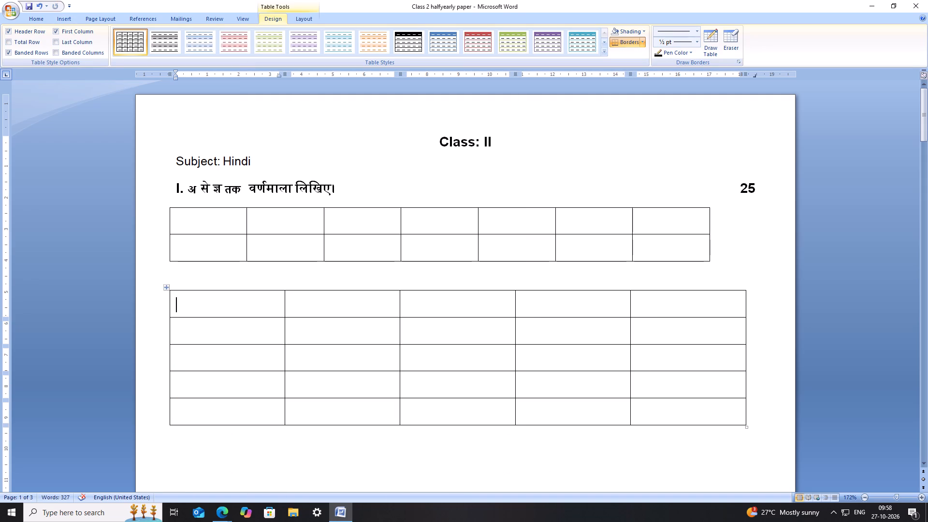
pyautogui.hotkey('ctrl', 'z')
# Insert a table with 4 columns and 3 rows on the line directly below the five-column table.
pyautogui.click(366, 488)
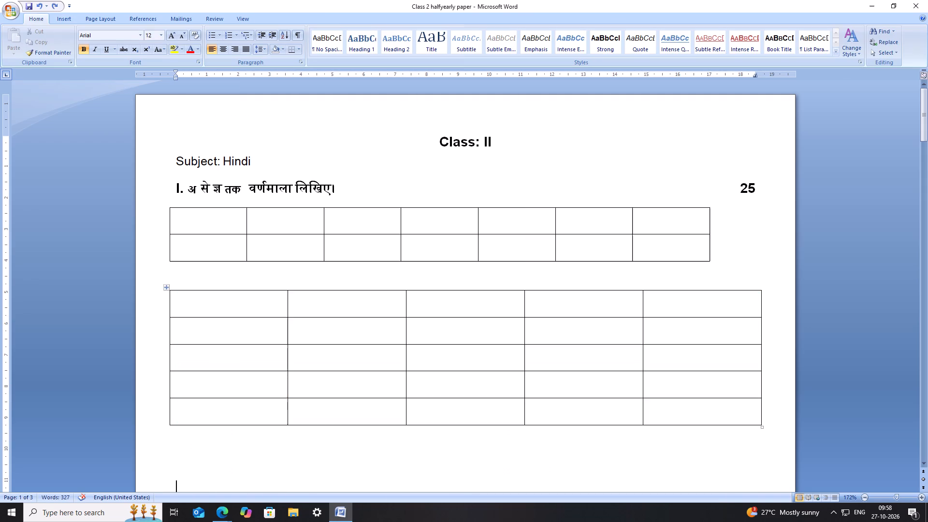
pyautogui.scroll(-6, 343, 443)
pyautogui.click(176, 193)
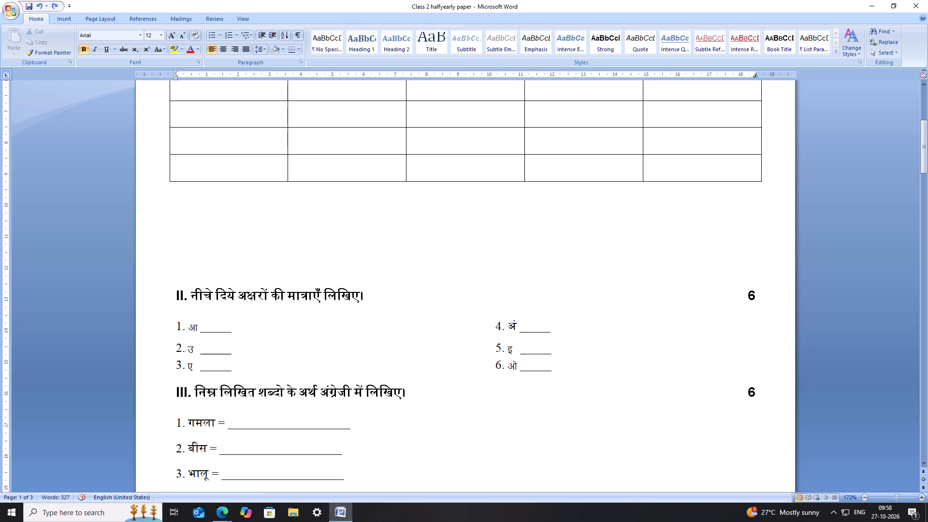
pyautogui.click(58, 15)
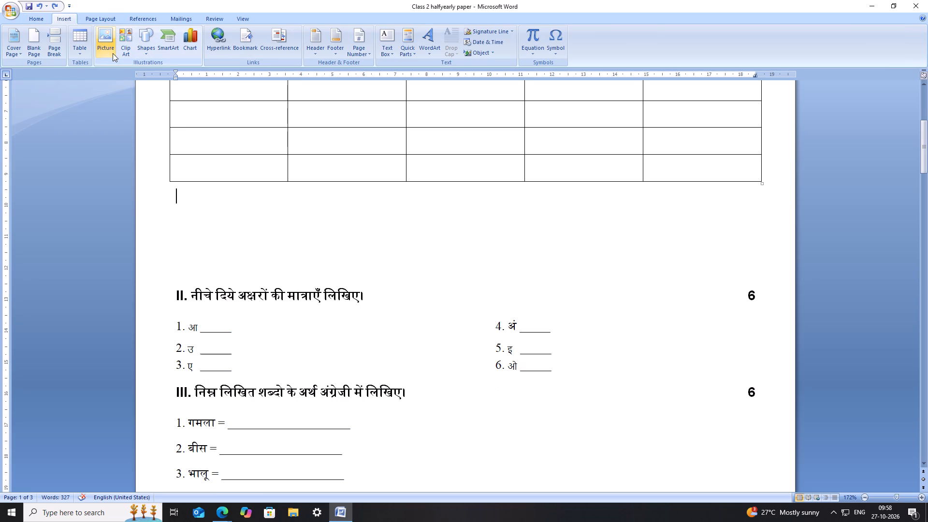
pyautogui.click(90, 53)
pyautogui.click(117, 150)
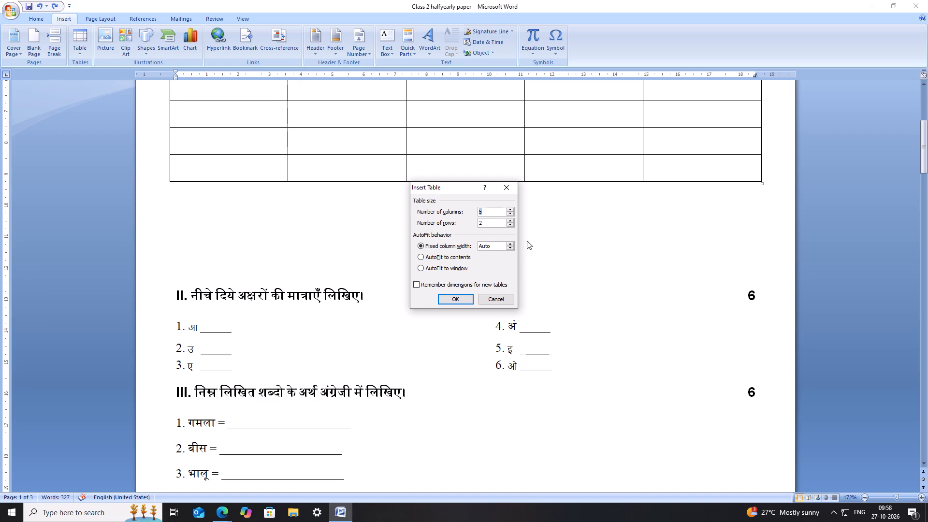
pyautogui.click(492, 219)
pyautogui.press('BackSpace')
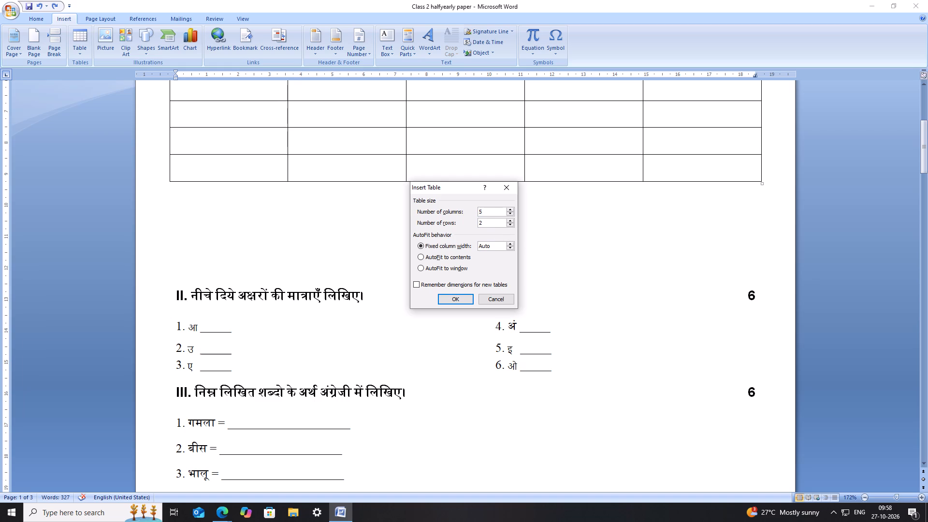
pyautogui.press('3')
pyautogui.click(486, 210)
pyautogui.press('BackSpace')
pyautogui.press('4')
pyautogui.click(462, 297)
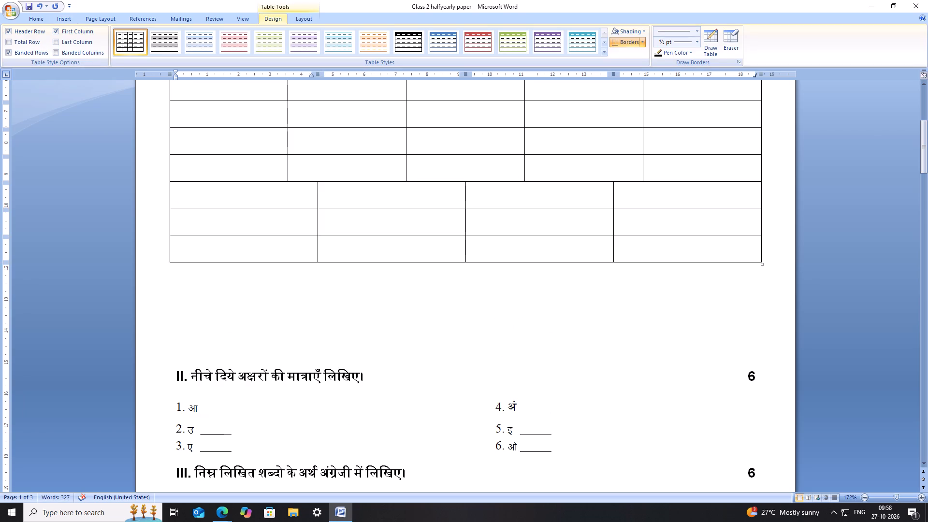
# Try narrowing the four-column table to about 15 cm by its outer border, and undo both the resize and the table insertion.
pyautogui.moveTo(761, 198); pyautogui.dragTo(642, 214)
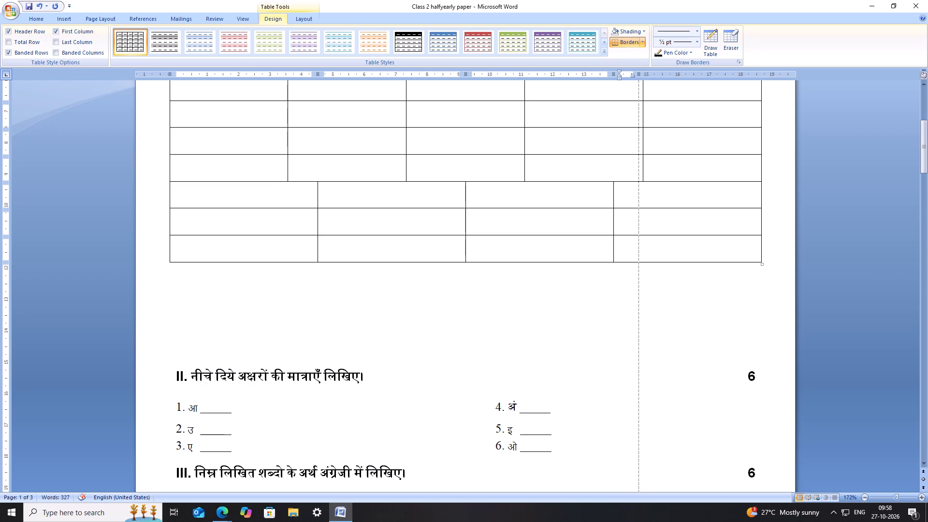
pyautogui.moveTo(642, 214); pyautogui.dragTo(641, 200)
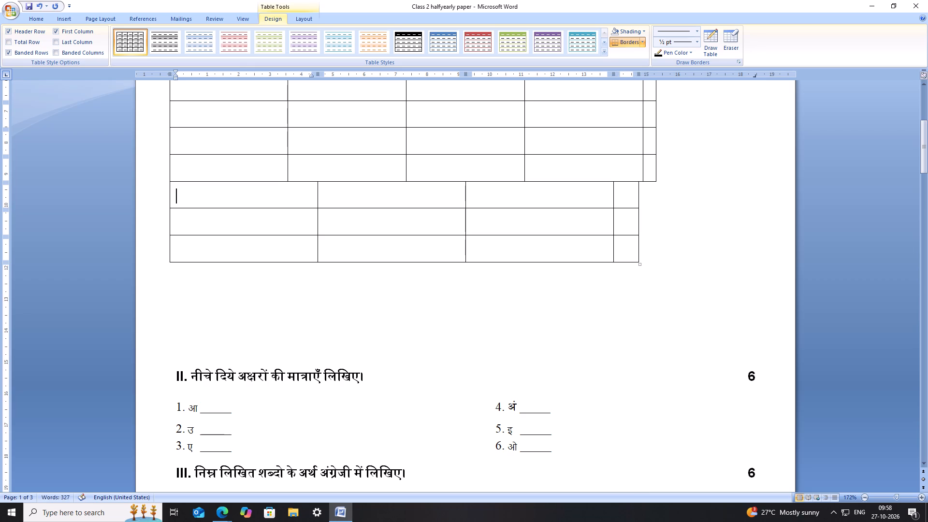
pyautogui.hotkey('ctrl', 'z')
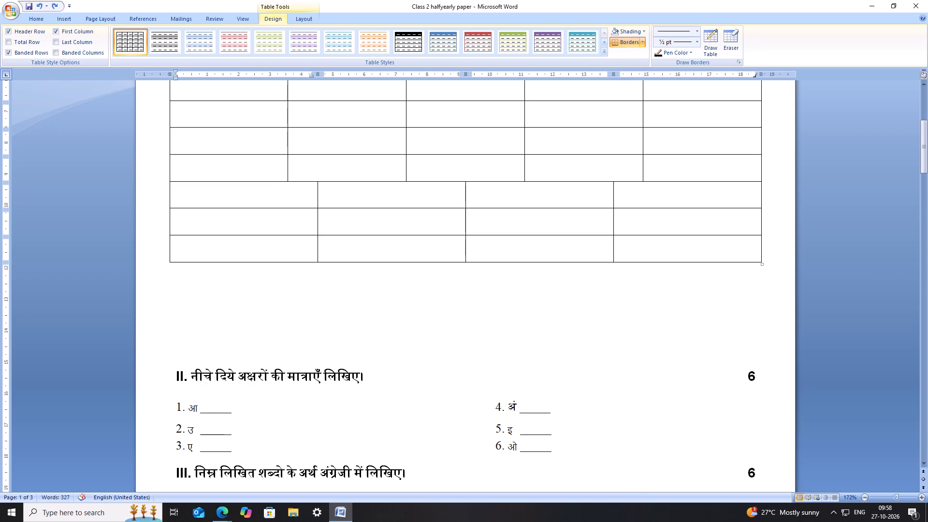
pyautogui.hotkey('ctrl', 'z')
# Add a blank line below the five-column table and insert a table with 4 columns and 3 rows after it.
pyautogui.press('Return')
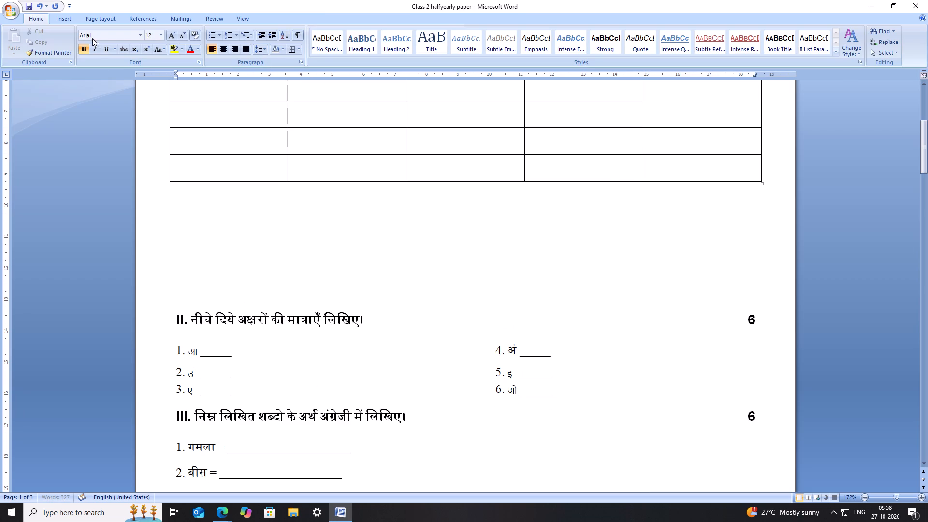
pyautogui.click(77, 24)
pyautogui.click(72, 22)
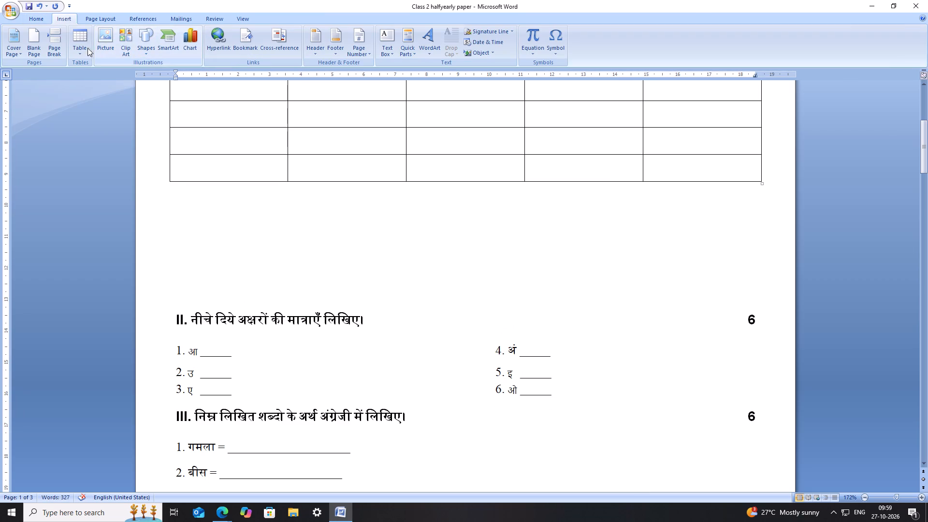
pyautogui.click(79, 50)
pyautogui.click(112, 154)
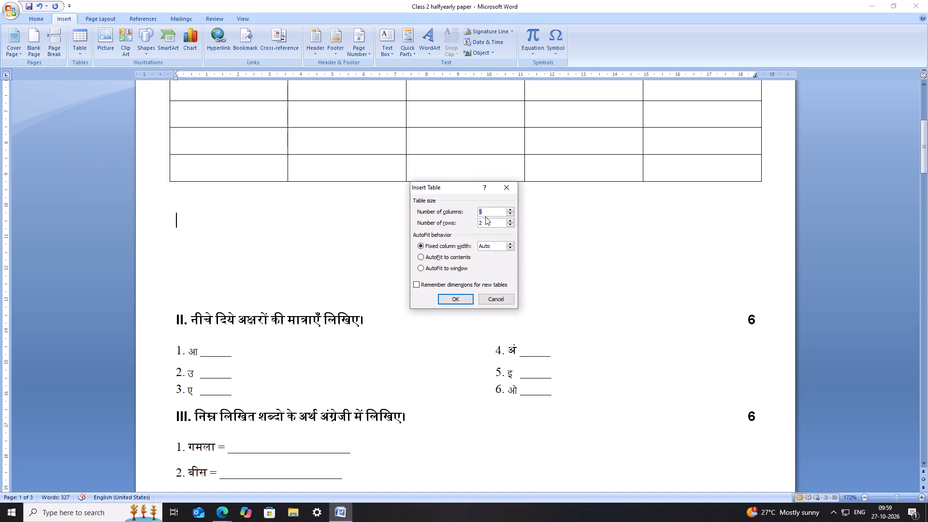
pyautogui.click(486, 219)
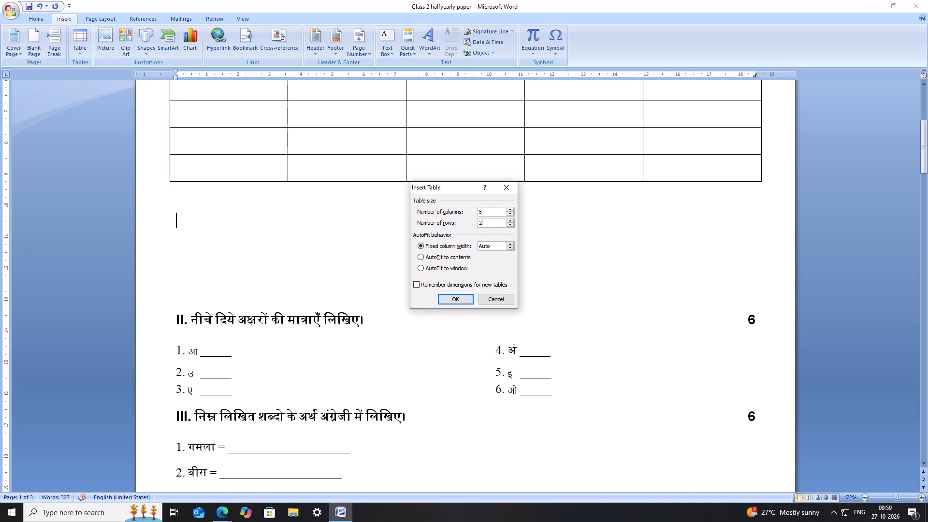
pyautogui.press('BackSpace')
pyautogui.press('3')
pyautogui.click(483, 210)
pyautogui.press('BackSpace')
pyautogui.press('4')
pyautogui.click(458, 304)
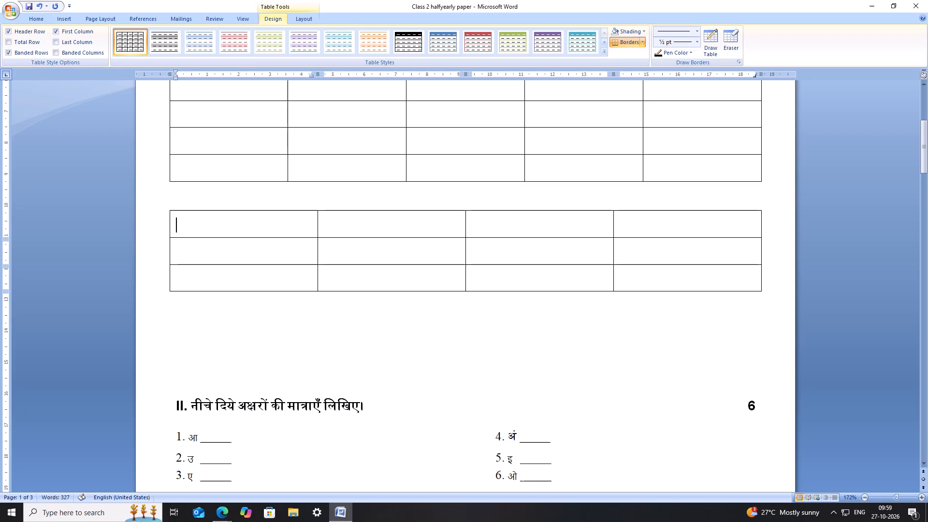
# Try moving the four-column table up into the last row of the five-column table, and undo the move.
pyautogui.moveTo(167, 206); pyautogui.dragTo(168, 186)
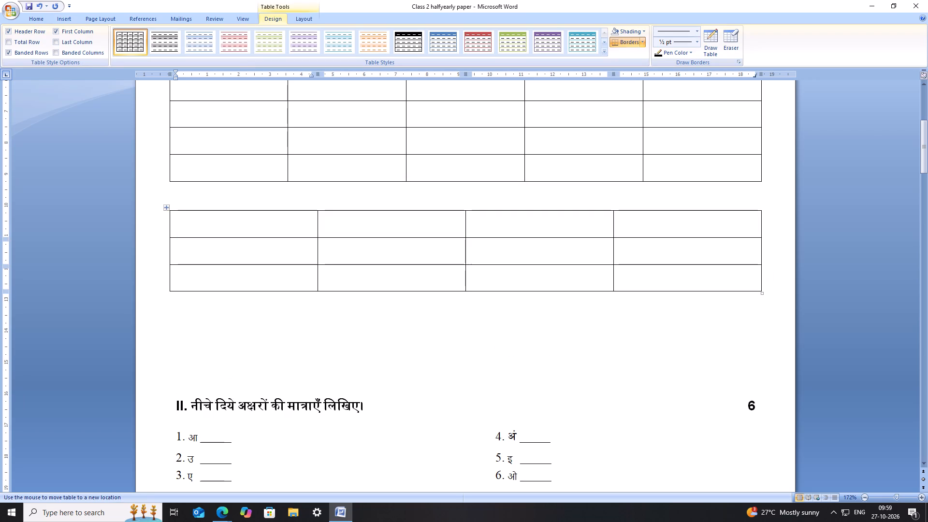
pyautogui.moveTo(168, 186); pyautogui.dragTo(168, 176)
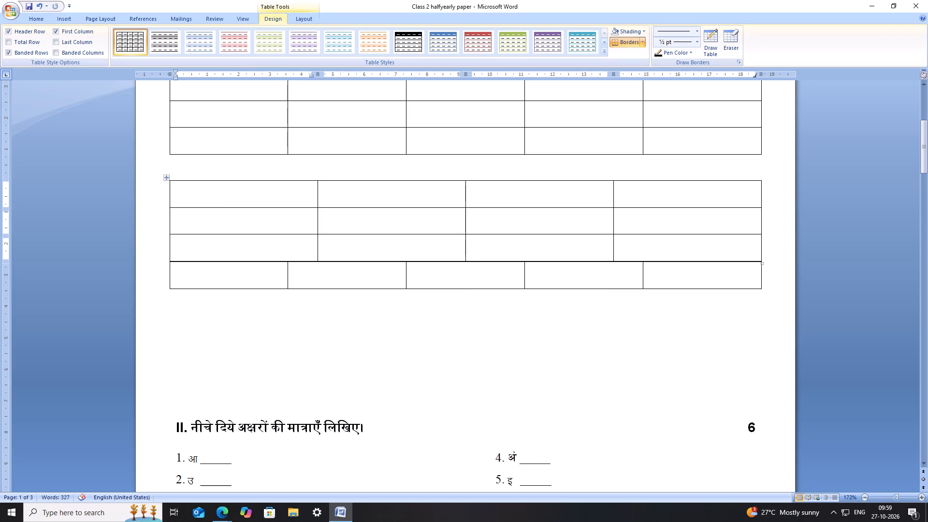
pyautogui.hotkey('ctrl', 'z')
# Move the four-column table up so it sits just beneath the five-column table.
pyautogui.click(168, 200)
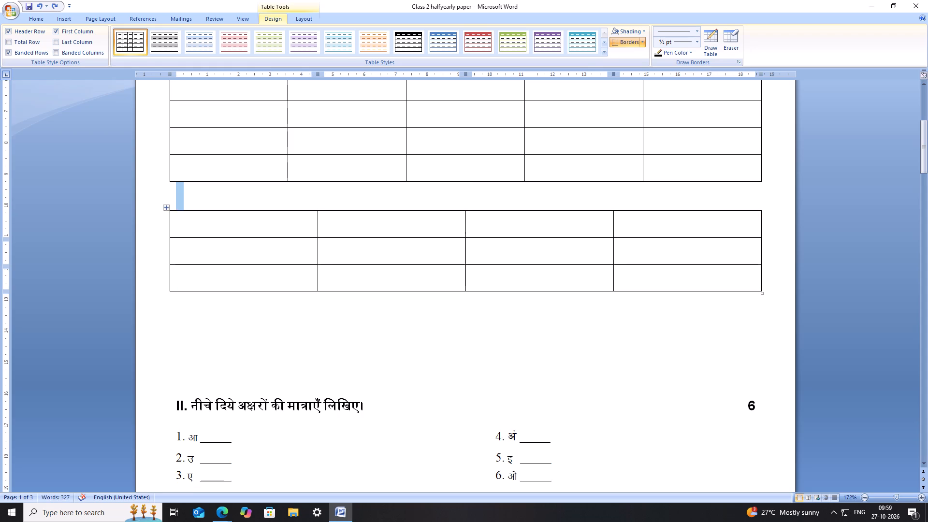
pyautogui.moveTo(167, 206); pyautogui.dragTo(166, 182)
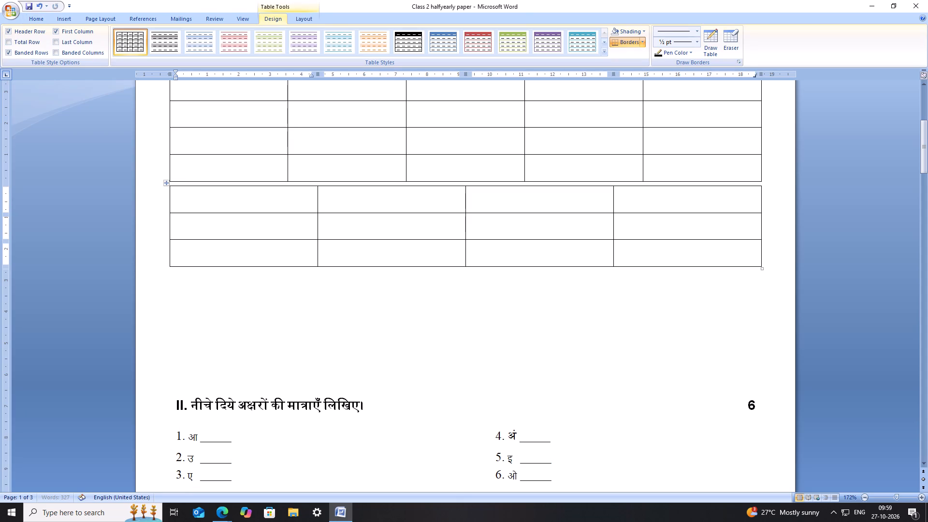
# Adjust the four-column table's column borders to line up with the first four columns above, making it about 15 cm wide.
pyautogui.moveTo(317, 200); pyautogui.dragTo(315, 200)
pyautogui.moveTo(315, 200); pyautogui.dragTo(286, 200)
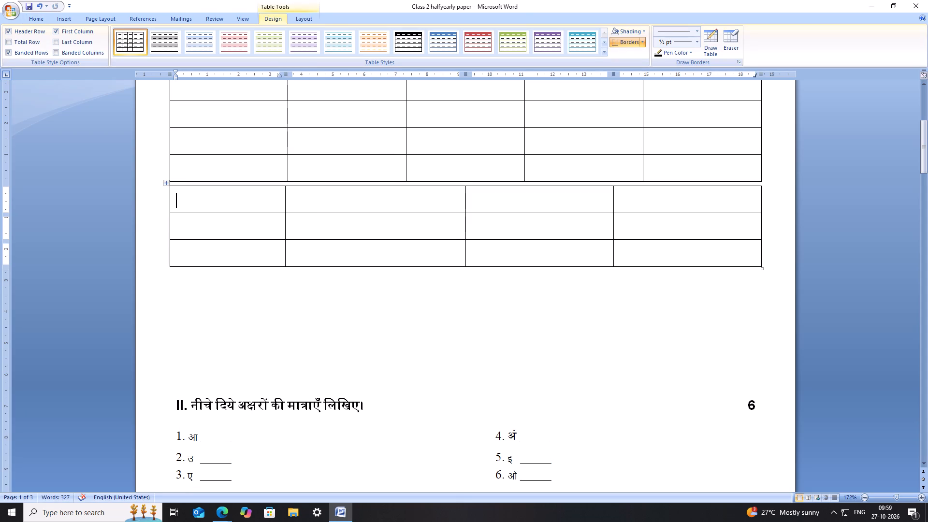
pyautogui.moveTo(464, 202); pyautogui.dragTo(411, 208)
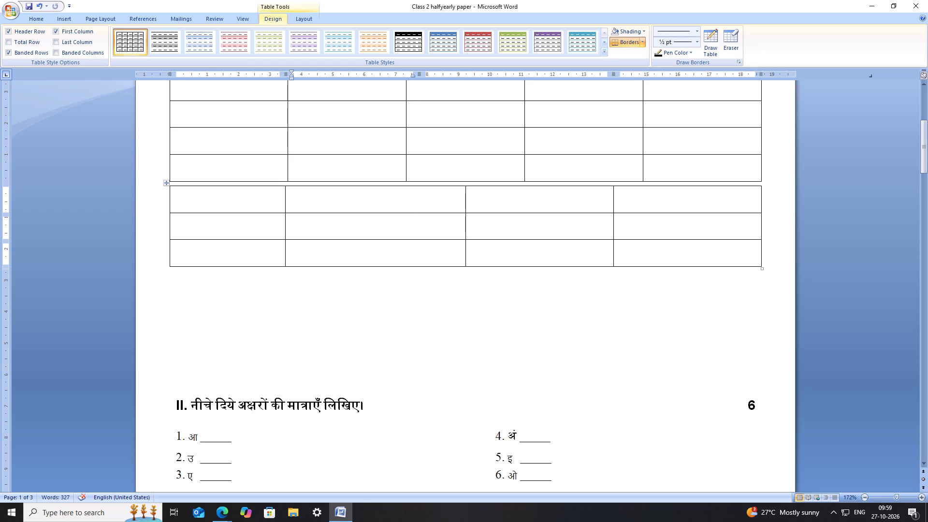
pyautogui.moveTo(411, 208); pyautogui.dragTo(407, 208)
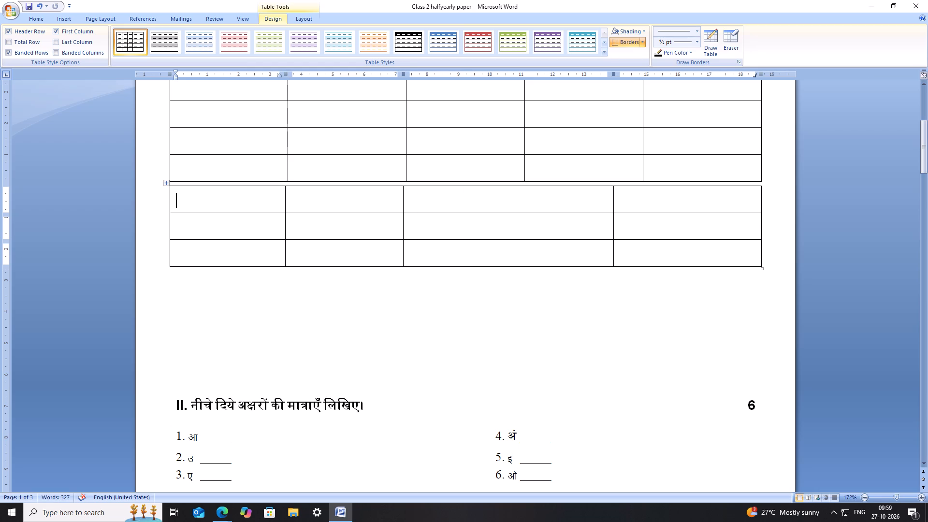
pyautogui.moveTo(612, 207); pyautogui.dragTo(523, 215)
pyautogui.moveTo(760, 204); pyautogui.dragTo(640, 219)
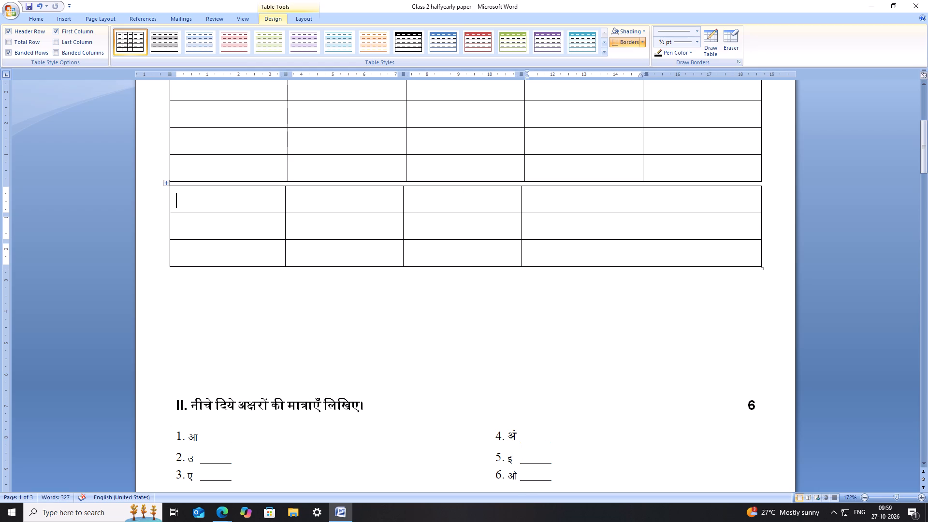
pyautogui.moveTo(640, 219); pyautogui.dragTo(643, 215)
pyautogui.click(692, 236)
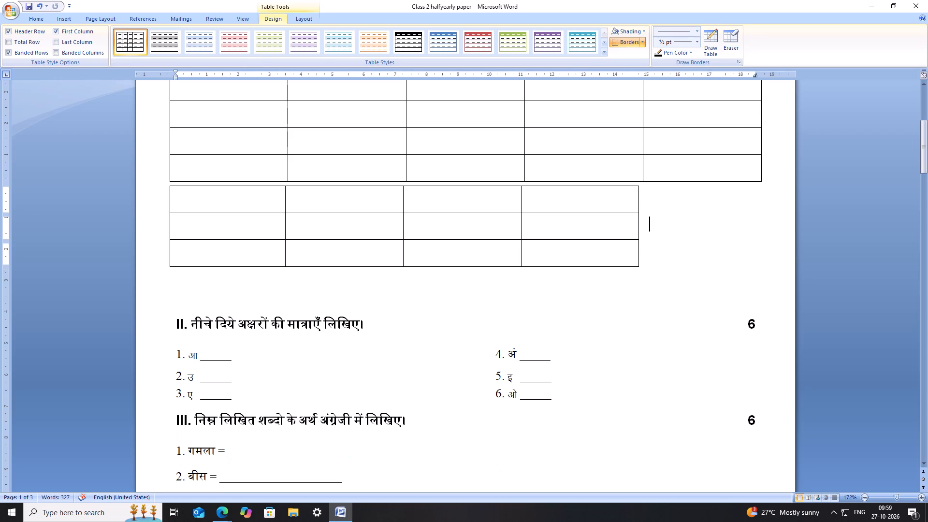
# Save the paper and remove the blank line between the four-column table and the question II heading.
pyautogui.scroll(6, 674, 250)
pyautogui.scroll(-4, 673, 251)
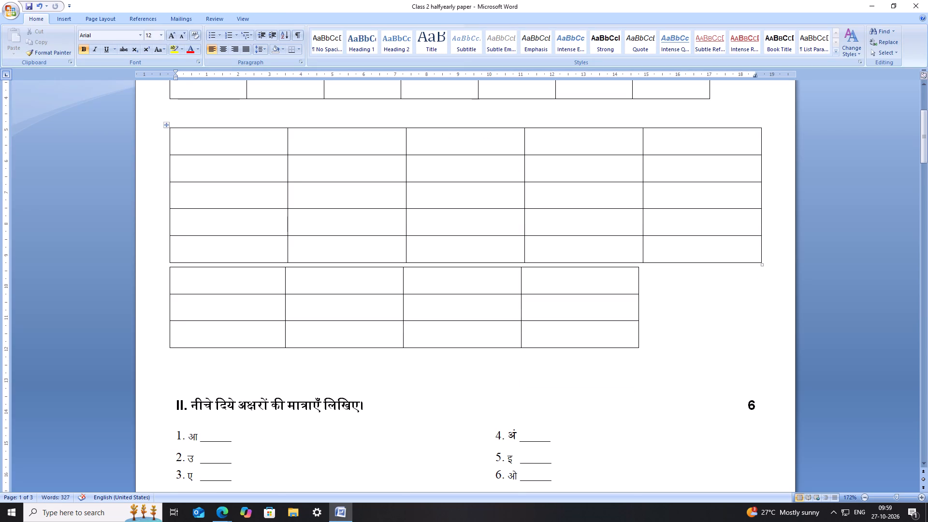
pyautogui.hotkey('ctrl', 's')
pyautogui.click(193, 383)
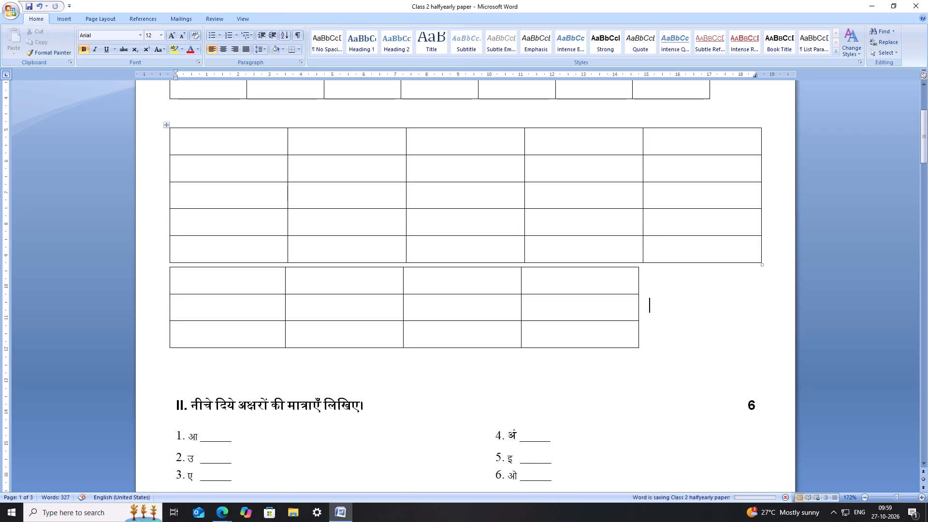
pyautogui.press('BackSpace')
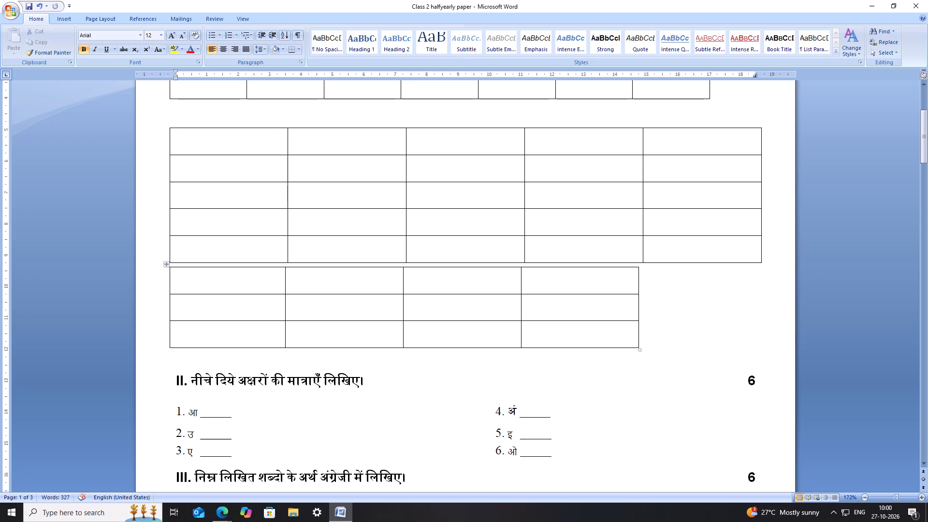
# Review the paper from question II through question V, checking which items have answer blanks.
pyautogui.scroll(-3, 260, 383)
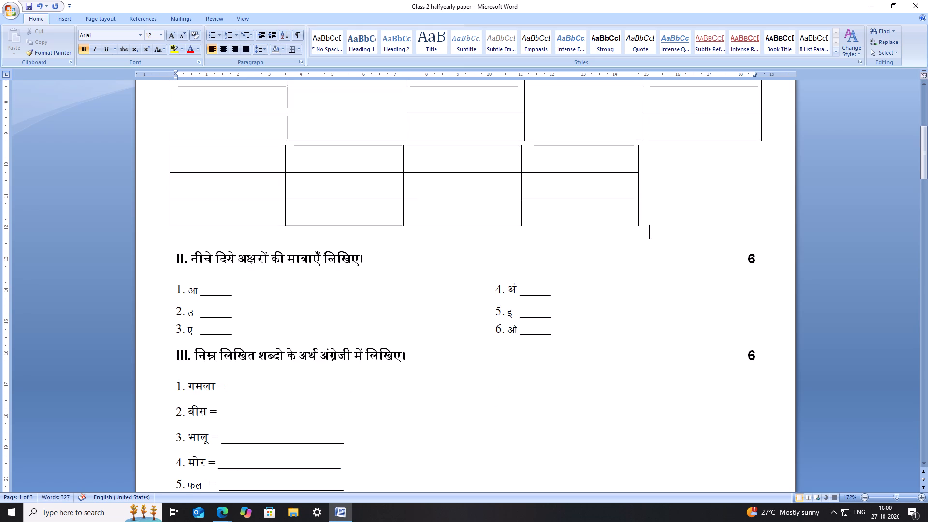
pyautogui.scroll(6, 258, 290)
pyautogui.scroll(-4, 265, 293)
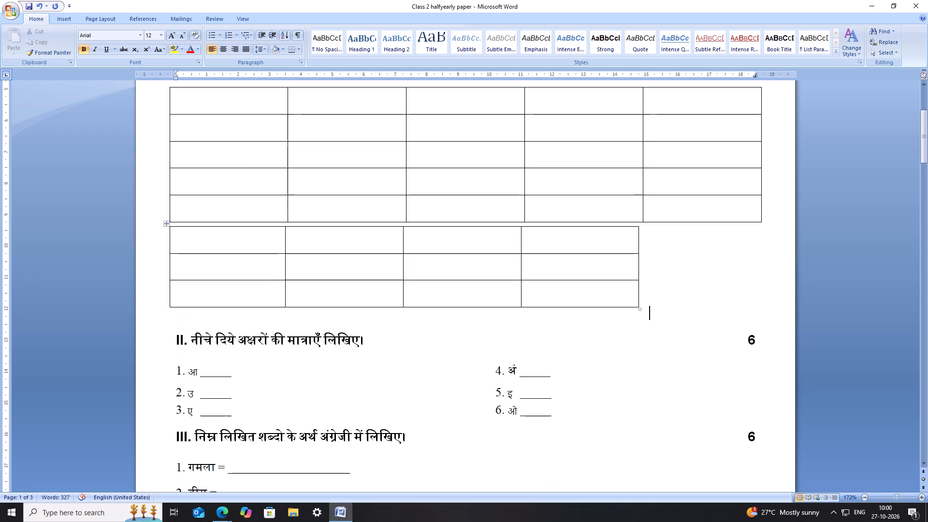
pyautogui.scroll(-2, 266, 294)
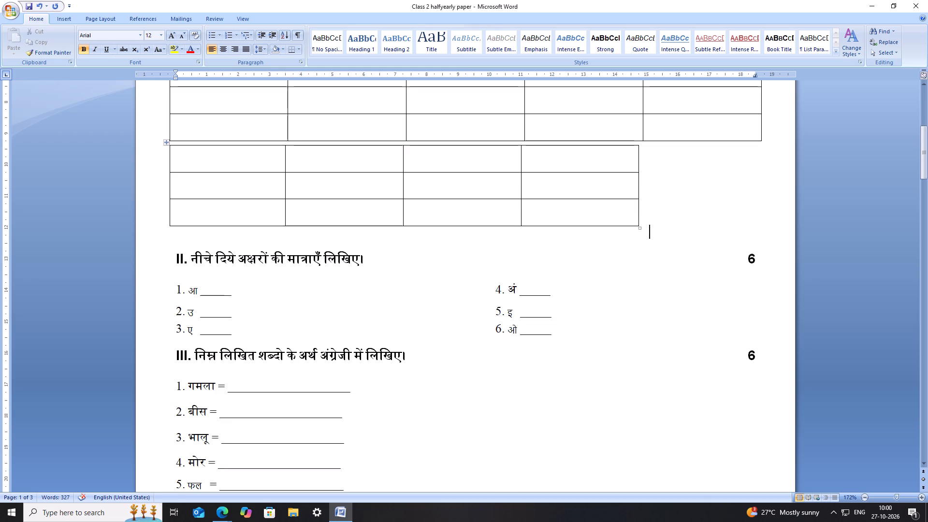
pyautogui.scroll(-2, 439, 333)
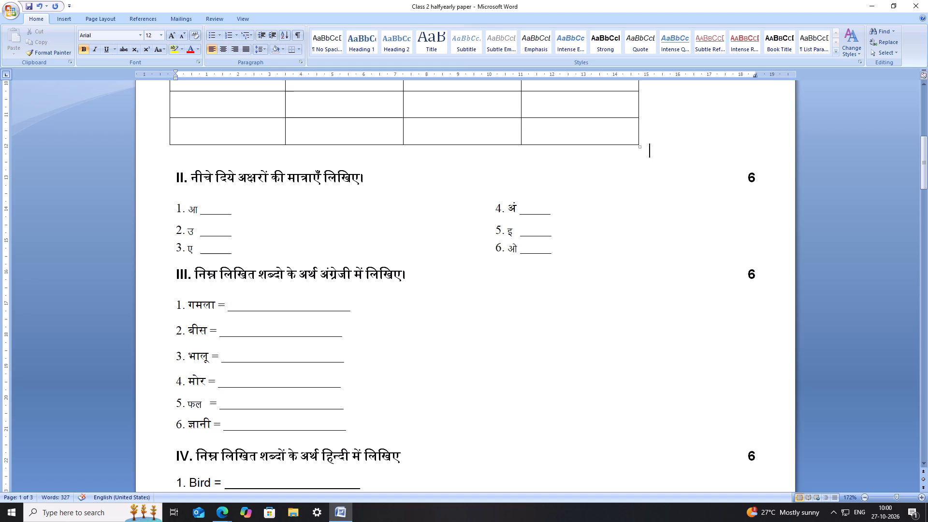
pyautogui.scroll(-1, 320, 312)
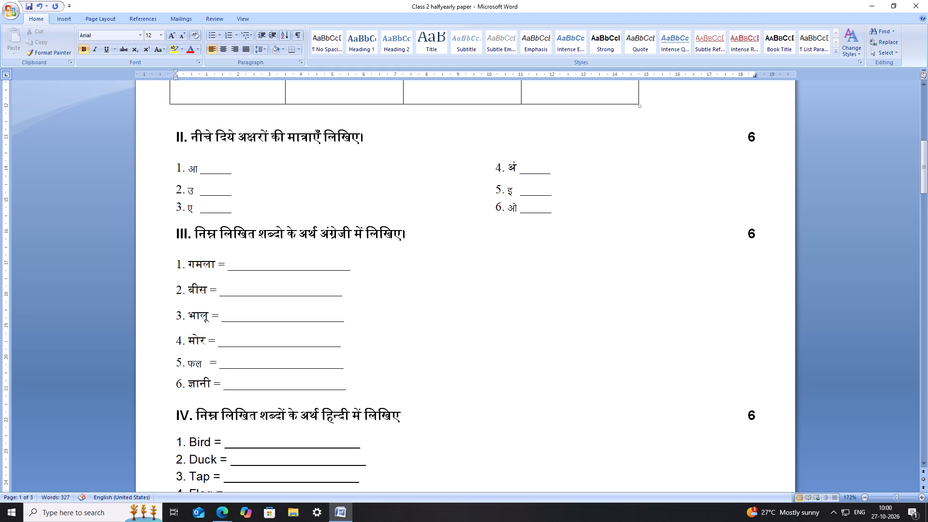
pyautogui.scroll(-2, 320, 312)
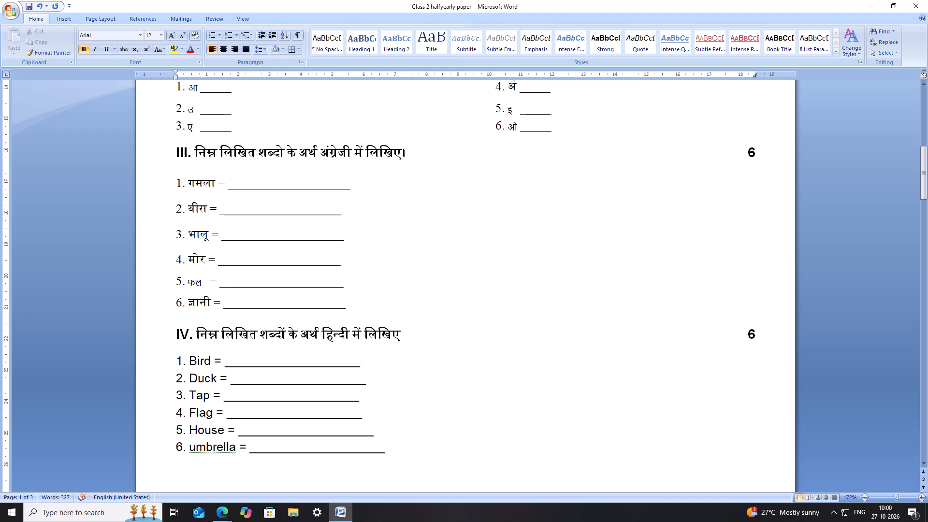
pyautogui.scroll(-2, 320, 312)
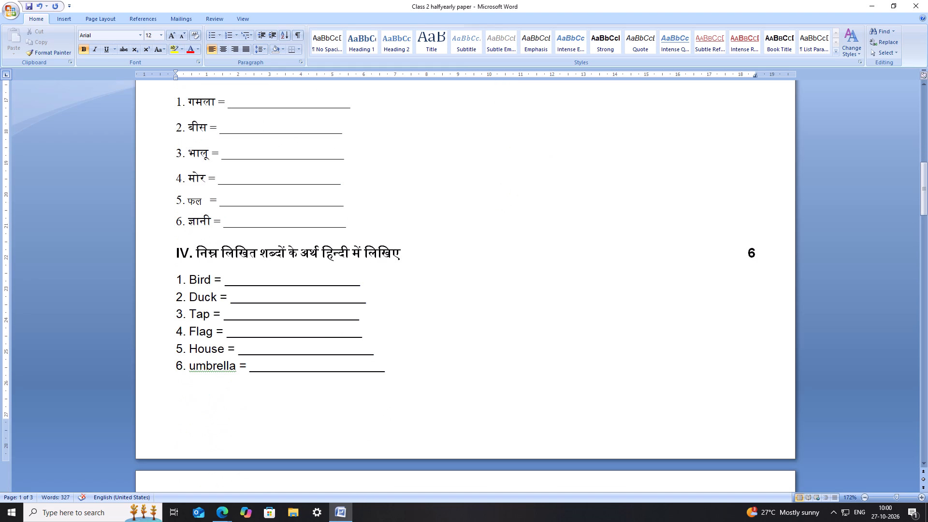
pyautogui.scroll(-2, 320, 313)
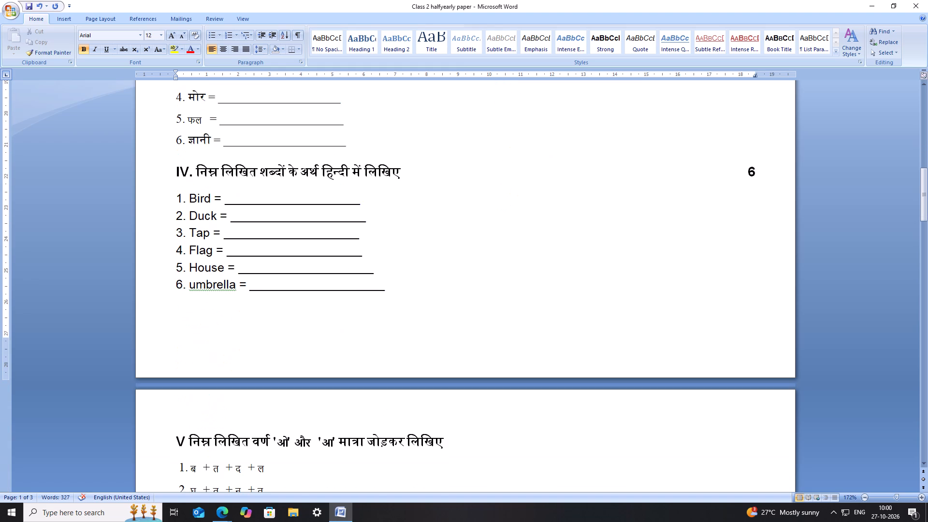
pyautogui.scroll(-5, 334, 321)
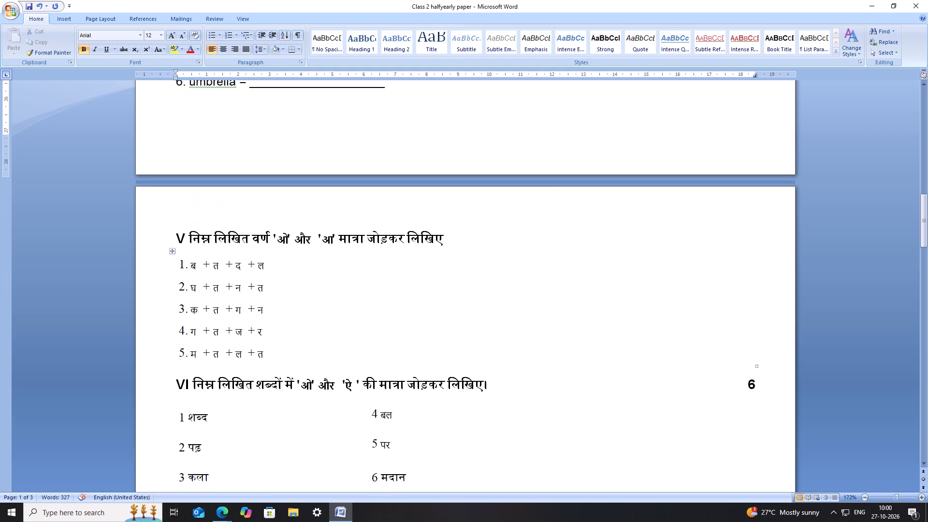
pyautogui.scroll(-1, 334, 321)
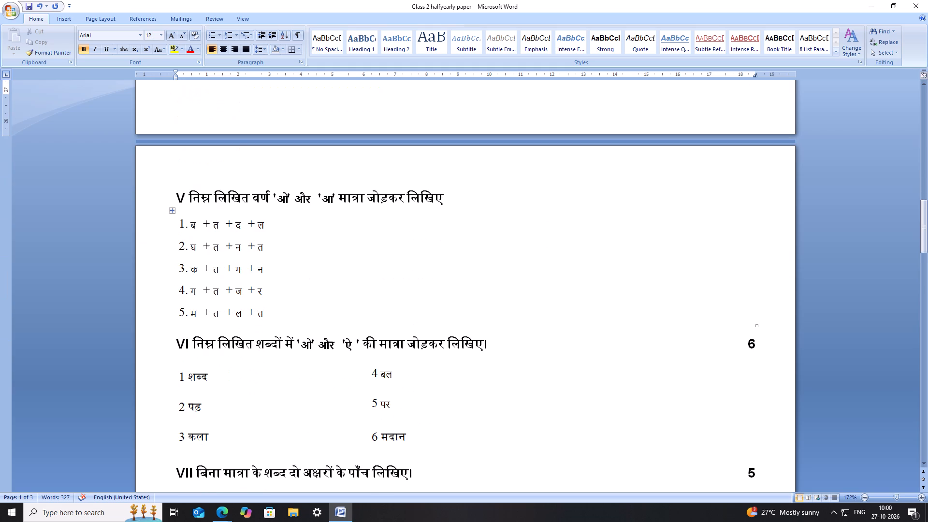
# Add an equals sign and an underscore answer line about 5.5 cm long after item 1 of question V.
pyautogui.click(322, 232)
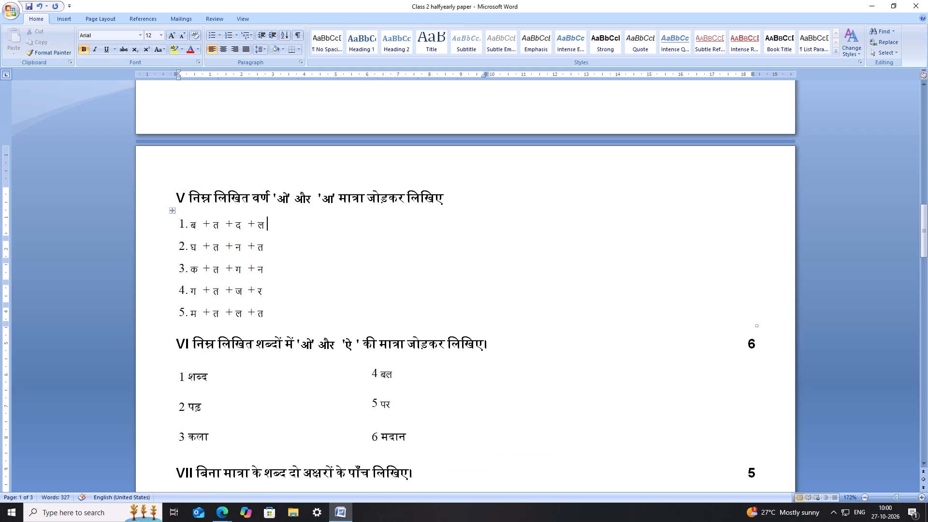
pyautogui.press('=')
pyautogui.press('space')
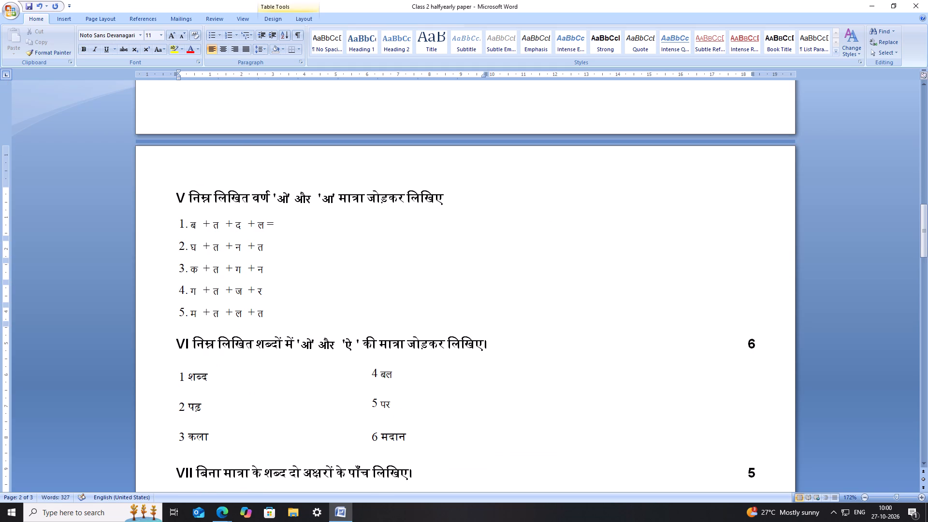
pyautogui.hotkey('shift', '_')
pyautogui.hotkey('shift', '_')
pyautogui.hotkey('shift', '_')
pyautogui.hotkey('shift', '_')
pyautogui.hotkey('shift', '_')
pyautogui.hotkey('shift', '_')
pyautogui.hotkey('shift', '_')
pyautogui.hotkey('shift', '_')
pyautogui.hotkey('shift', '_')
pyautogui.hotkey('shift', '_')
pyautogui.hotkey('shift', '_')
pyautogui.hotkey('shift', '_')
pyautogui.hotkey('shift', '_')
pyautogui.hotkey('shift', '_')
pyautogui.hotkey('shift', '_')
pyautogui.hotkey('shift', '_')
pyautogui.hotkey('shift', '_')
pyautogui.hotkey('shift', '_')
pyautogui.hotkey('shift', '_')
pyautogui.hotkey('shift', '_')
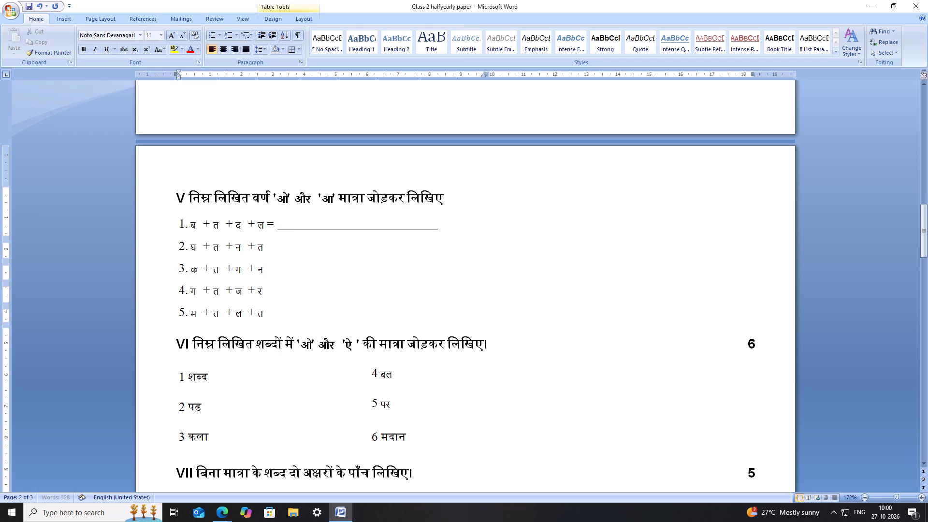
# Copy item 1's equals sign and answer line to items 2 through 5 of question V, and save the paper.
pyautogui.moveTo(459, 230); pyautogui.dragTo(275, 232)
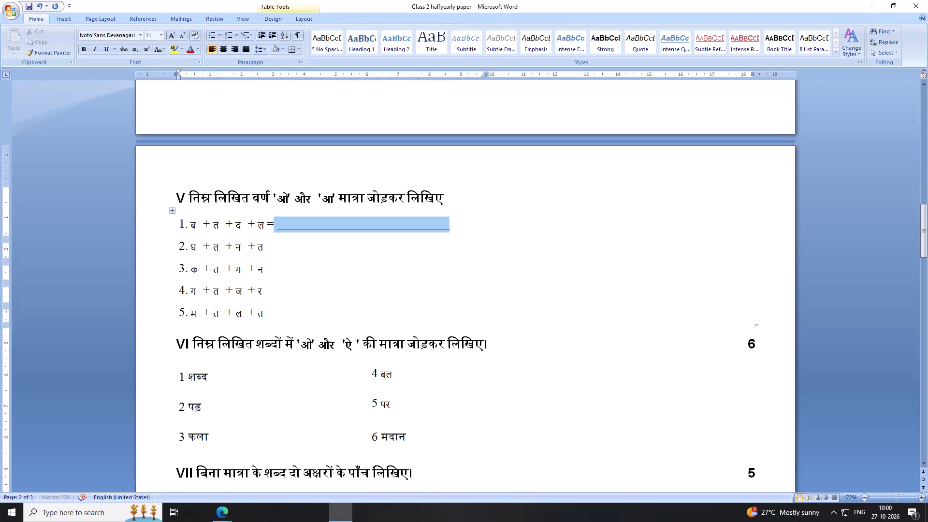
pyautogui.moveTo(275, 232); pyautogui.dragTo(267, 231)
pyautogui.hotkey('ctrl', 'c')
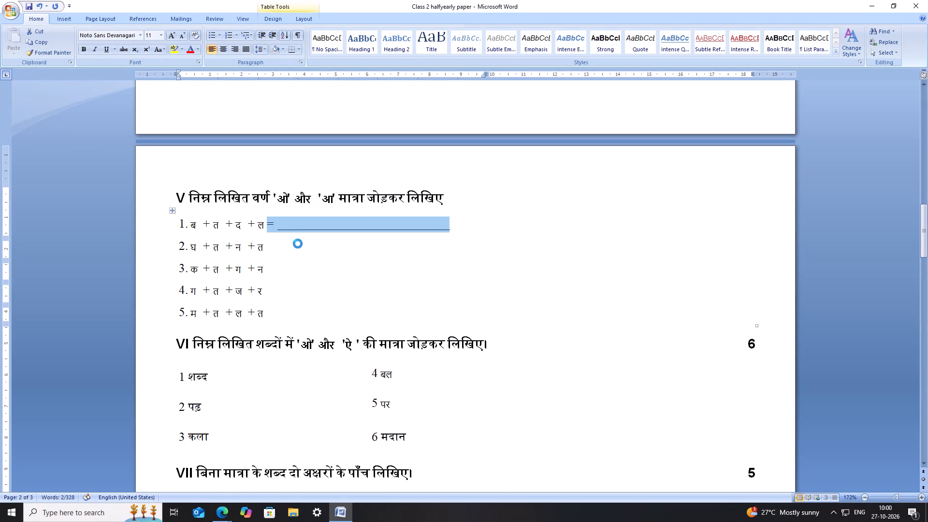
pyautogui.click(300, 246)
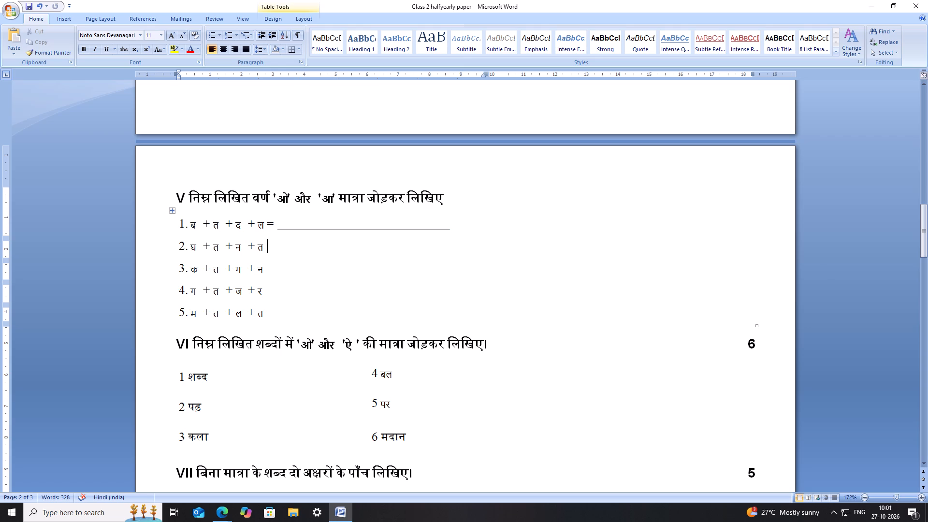
pyautogui.hotkey('ctrl', 'v')
pyautogui.click(296, 262)
pyautogui.hotkey('ctrl', 'v')
pyautogui.click(301, 288)
pyautogui.hotkey('ctrl', 'v')
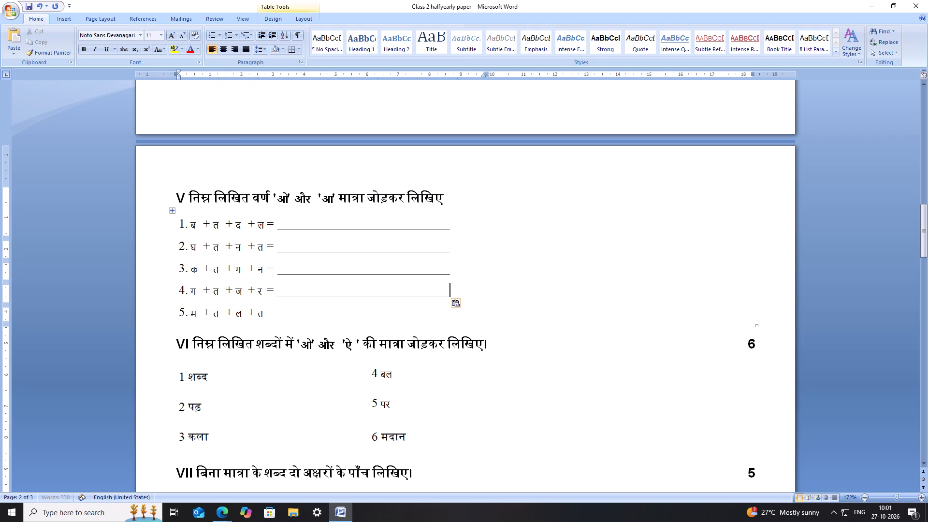
pyautogui.click(295, 318)
pyautogui.hotkey('ctrl', 'v')
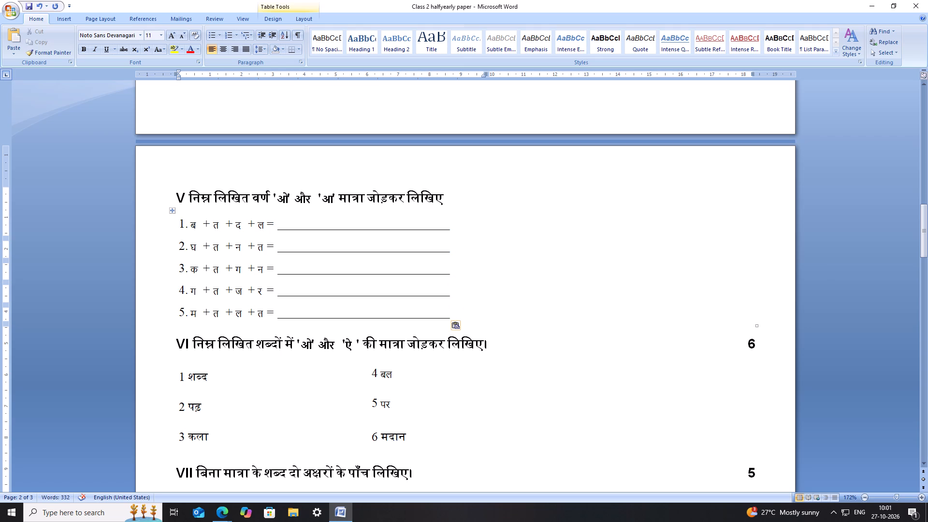
pyautogui.hotkey('ctrl', 's')
pyautogui.click(525, 284)
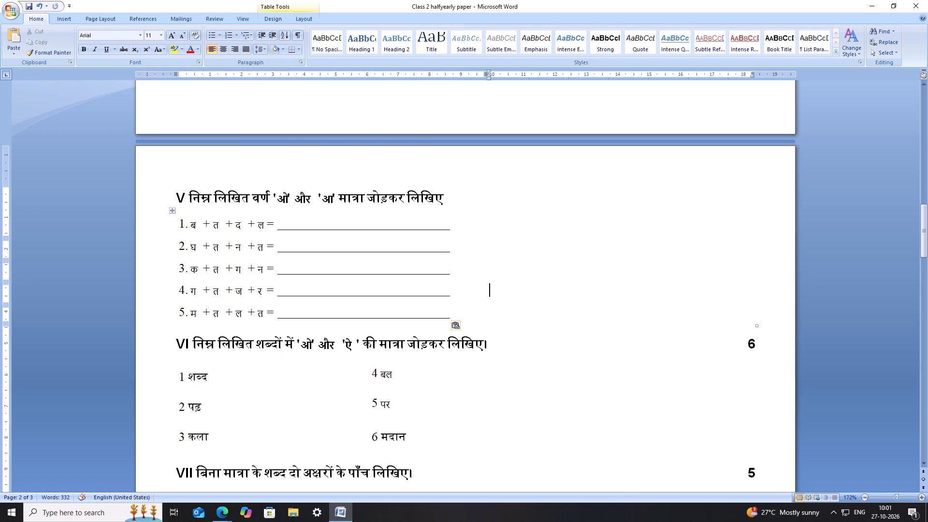
# Add a hyphen and an underscore answer line about 3.3 cm long after शब्द, item 1 of question VI.
pyautogui.scroll(-1, 529, 286)
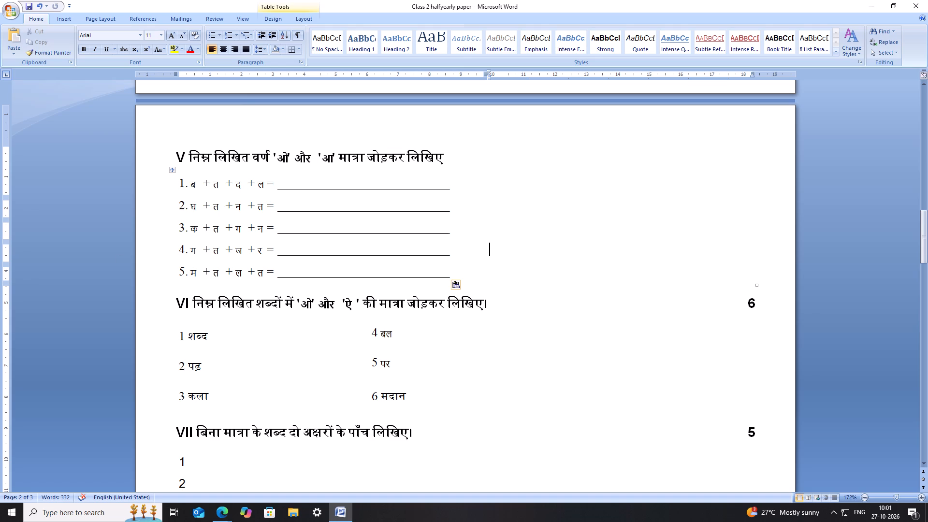
pyautogui.scroll(-1, 379, 320)
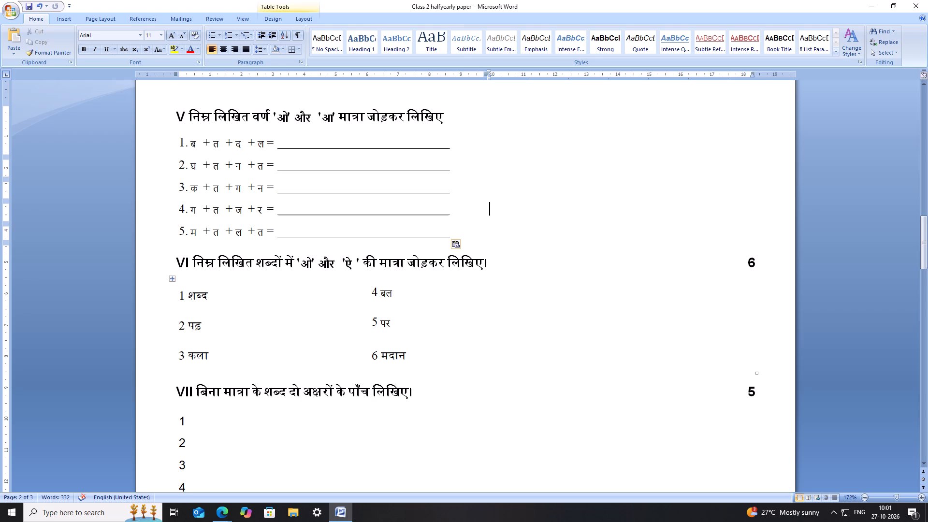
pyautogui.scroll(-2, 513, 325)
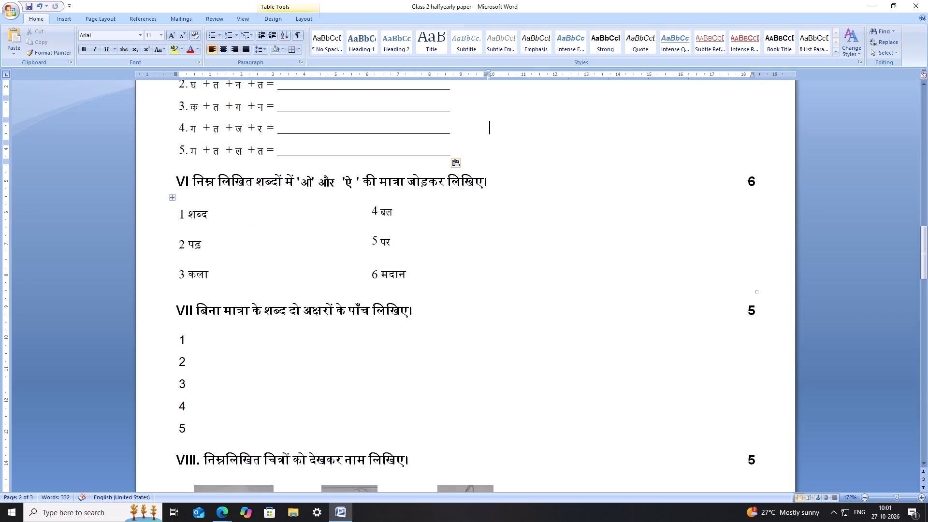
pyautogui.click(257, 218)
pyautogui.press('space')
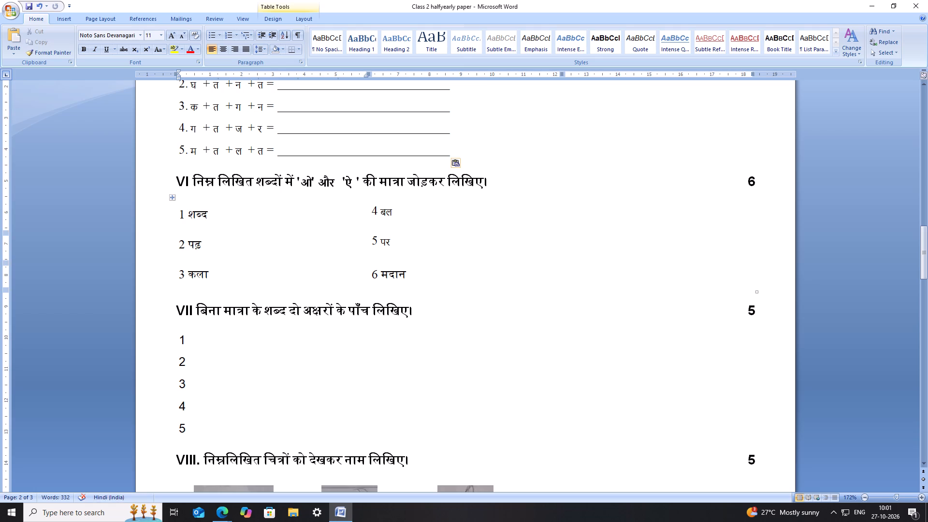
pyautogui.write('-')
pyautogui.press('space')
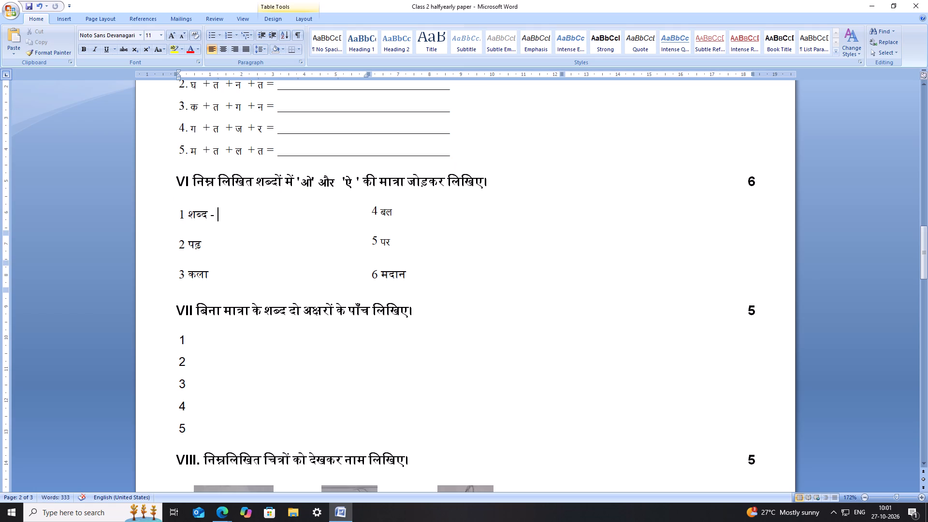
pyautogui.hotkey('shift', '_')
pyautogui.hotkey('shift', '_')
pyautogui.hotkey('shift', '_')
pyautogui.hotkey('shift', '_')
pyautogui.hotkey('shift', '_')
pyautogui.hotkey('shift', '_')
pyautogui.hotkey('shift', '_')
pyautogui.hotkey('shift', '_')
pyautogui.hotkey('shift', '_')
pyautogui.hotkey('shift', '_')
pyautogui.hotkey('shift', '_')
pyautogui.hotkey('shift', '_')
pyautogui.hotkey('shift', '_')
pyautogui.hotkey('shift', '_')
pyautogui.hotkey('shift', '_')
pyautogui.hotkey('shift', '_')
pyautogui.hotkey('shift', '_')
# Copy item 1's hyphen and answer line to items 2 (पढ़) and 3 (कला) of question VI, with a space before each.
pyautogui.moveTo(329, 217); pyautogui.dragTo(211, 220)
pyautogui.hotkey('ctrl', 'c')
pyautogui.click(229, 247)
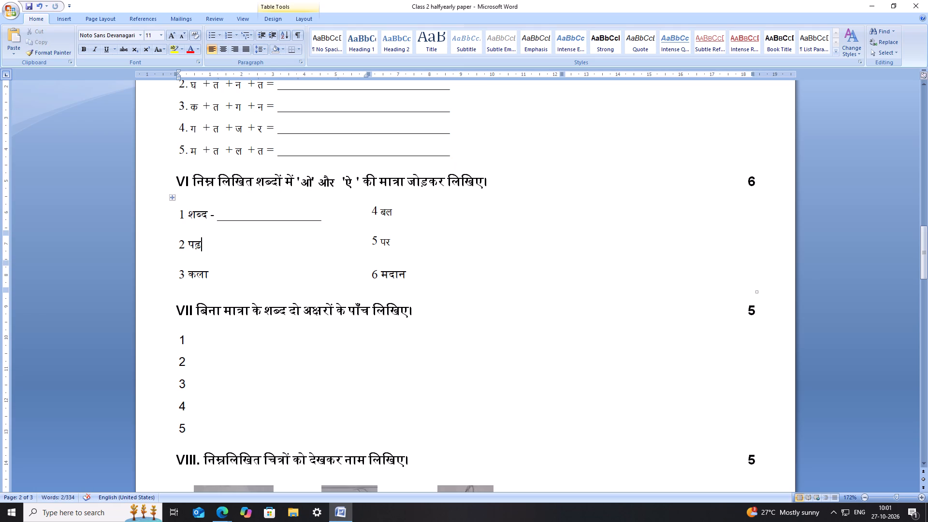
pyautogui.press('space')
pyautogui.hotkey('ctrl', 'v')
pyautogui.click(234, 279)
pyautogui.press('space')
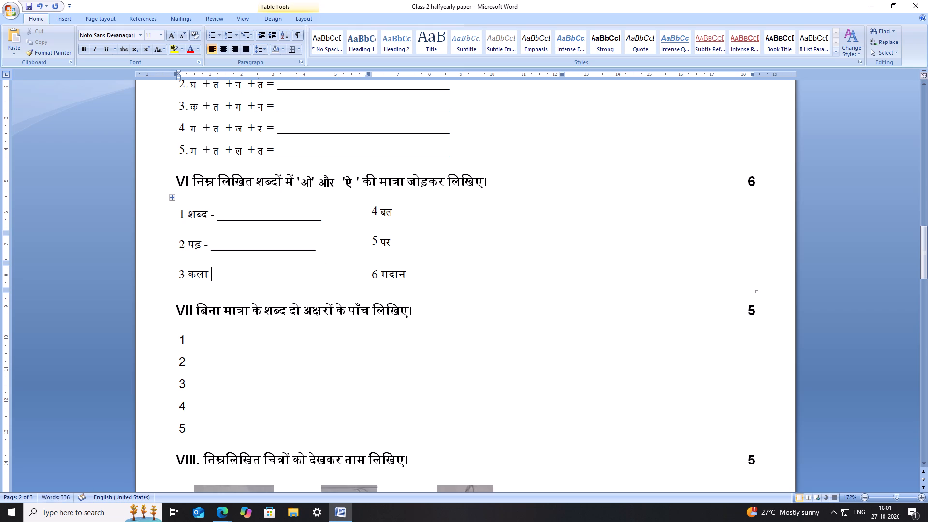
pyautogui.hotkey('ctrl', 'v')
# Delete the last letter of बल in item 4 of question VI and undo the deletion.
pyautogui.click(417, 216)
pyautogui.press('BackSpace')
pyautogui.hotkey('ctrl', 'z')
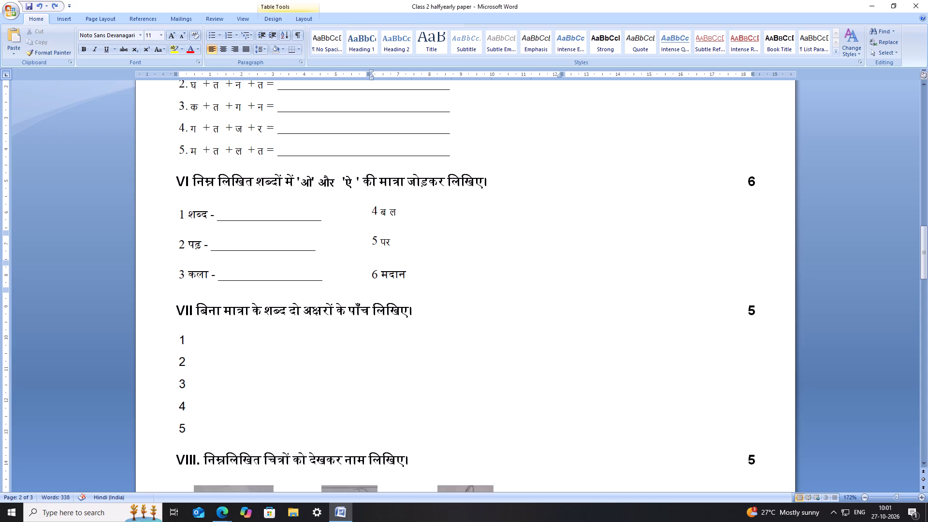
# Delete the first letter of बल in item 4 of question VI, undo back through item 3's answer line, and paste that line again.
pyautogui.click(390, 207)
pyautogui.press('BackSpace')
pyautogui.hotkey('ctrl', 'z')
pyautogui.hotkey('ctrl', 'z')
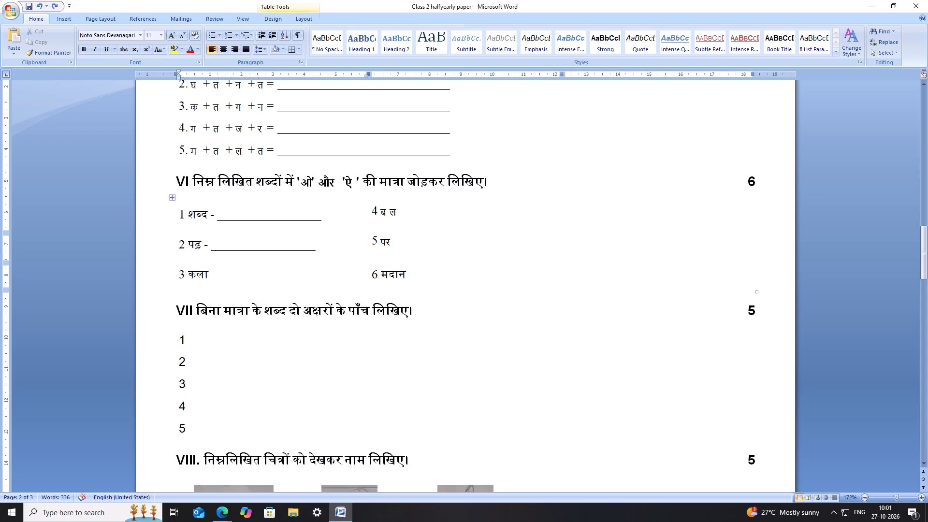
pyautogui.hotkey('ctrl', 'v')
# Paste the copied hyphen and answer line after items 4 (बल), 5 (पर) and 6 (मदान) of question VI, and save the paper.
pyautogui.click(424, 219)
pyautogui.hotkey('ctrl', 'v')
pyautogui.click(422, 239)
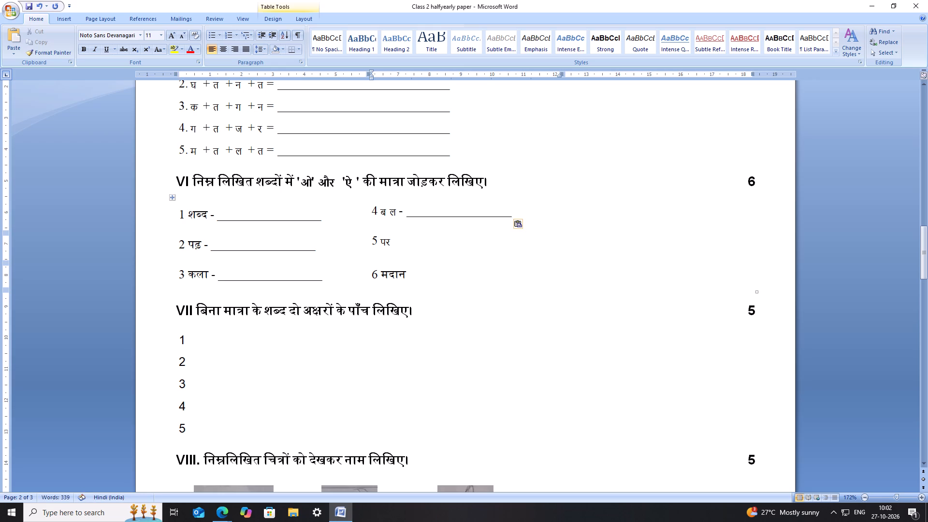
pyautogui.press('BackSpace')
pyautogui.hotkey('ctrl', 'z')
pyautogui.hotkey('ctrl', 'v')
pyautogui.click(427, 272)
pyautogui.press('space')
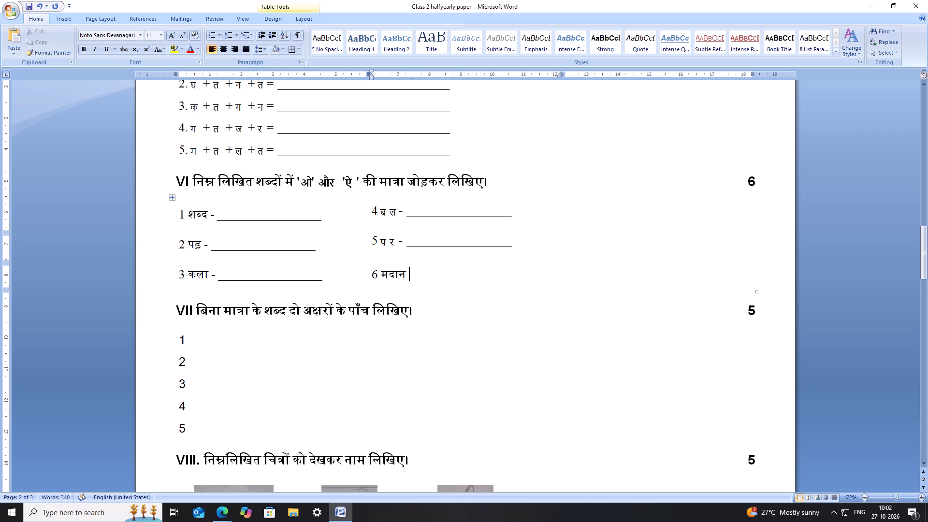
pyautogui.hotkey('ctrl', 'v')
pyautogui.hotkey('ctrl', 's')
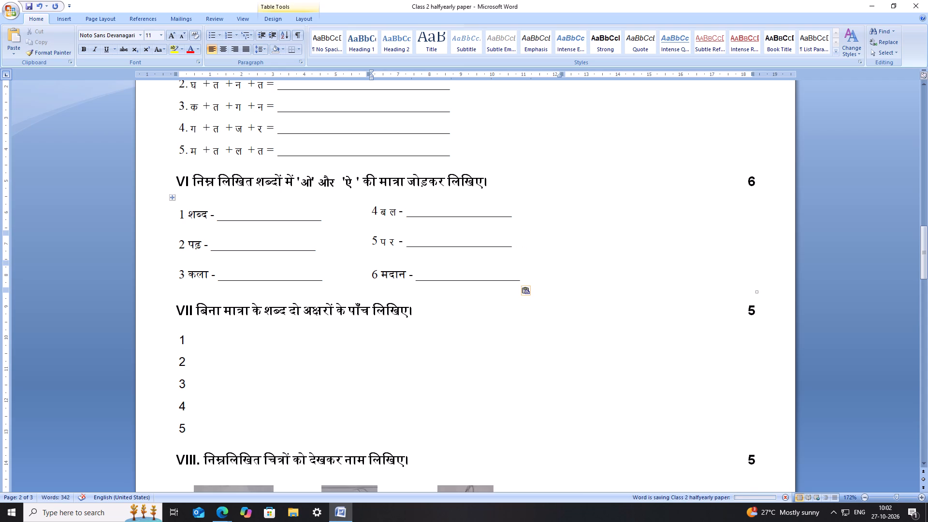
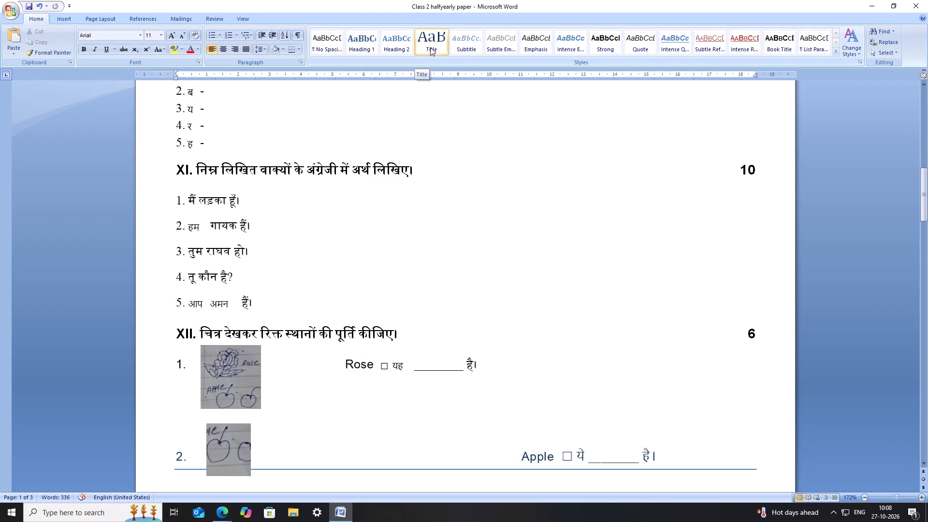
# Look through the paper from the Class: II heading down to question VII for items without answer lines.
pyautogui.scroll(15, 400, 178)
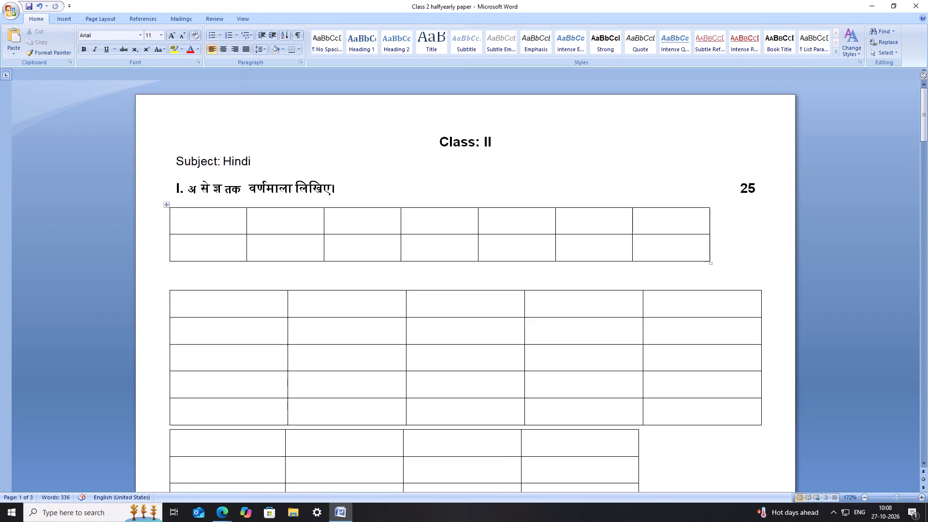
pyautogui.scroll(-10, 400, 178)
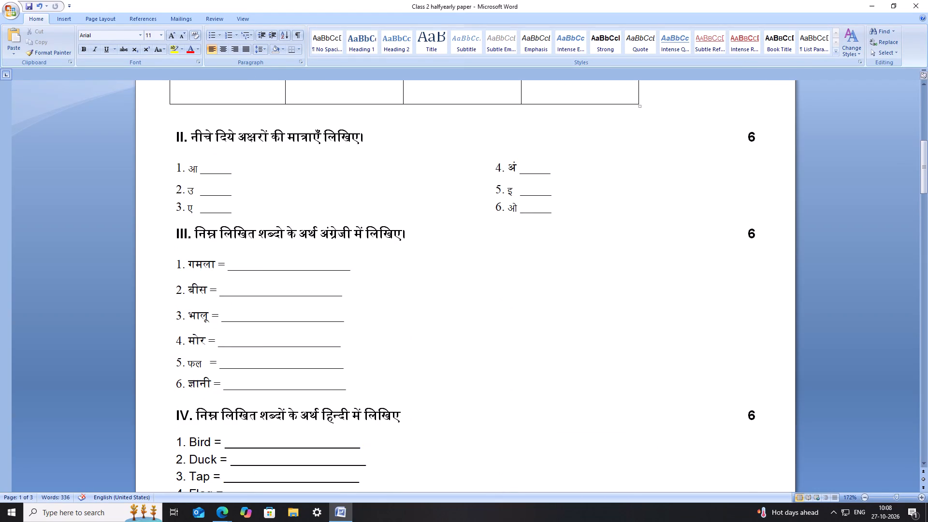
pyautogui.scroll(-6, 399, 215)
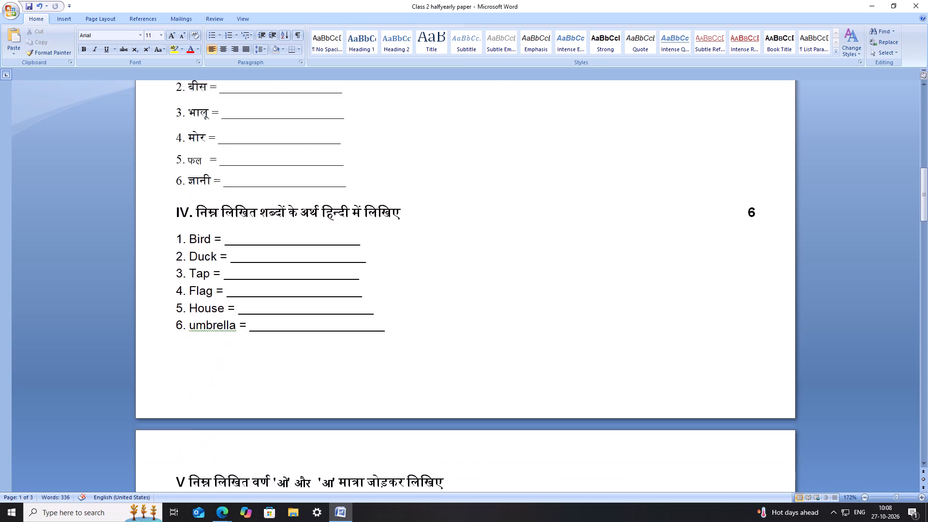
pyautogui.scroll(-7, 403, 232)
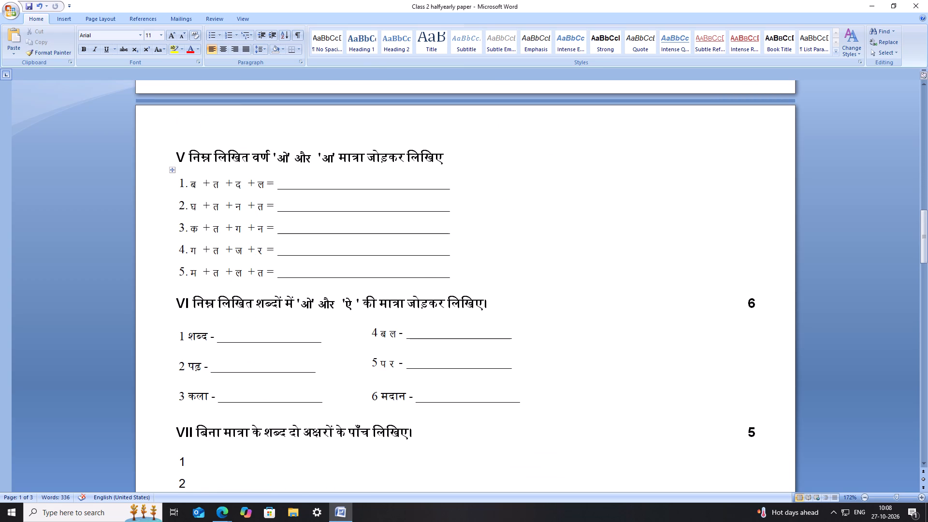
pyautogui.scroll(-3, 292, 262)
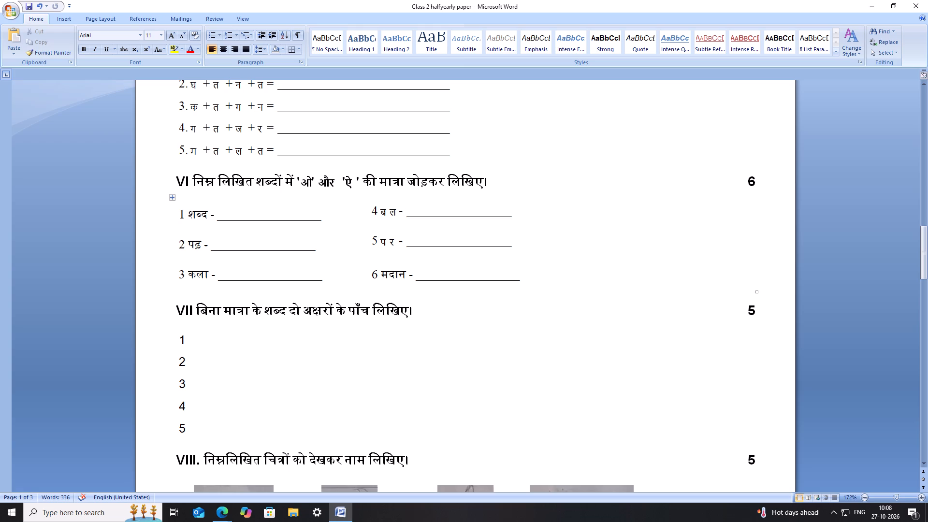
pyautogui.scroll(-4, 275, 231)
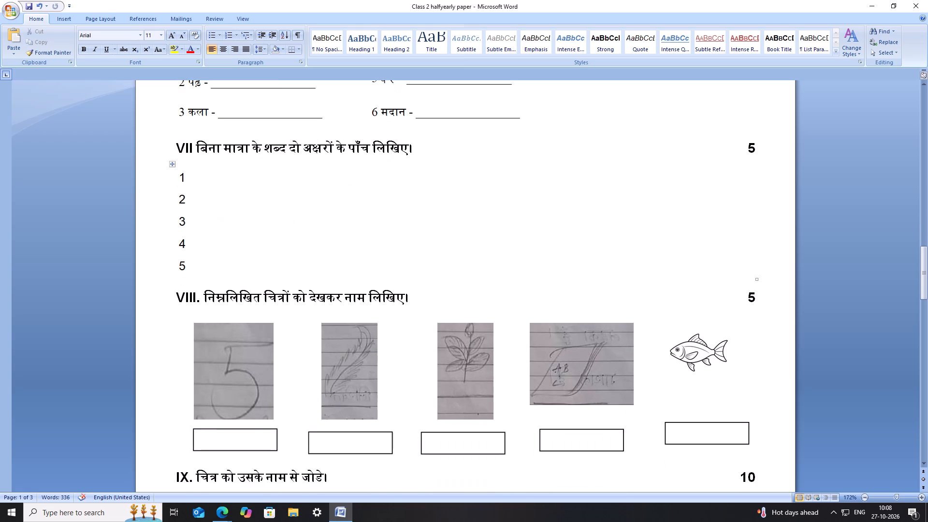
# Add a period and a long underscore answer line after number 1 in question VII, keeping it free of automatic list formatting.
pyautogui.click(261, 179)
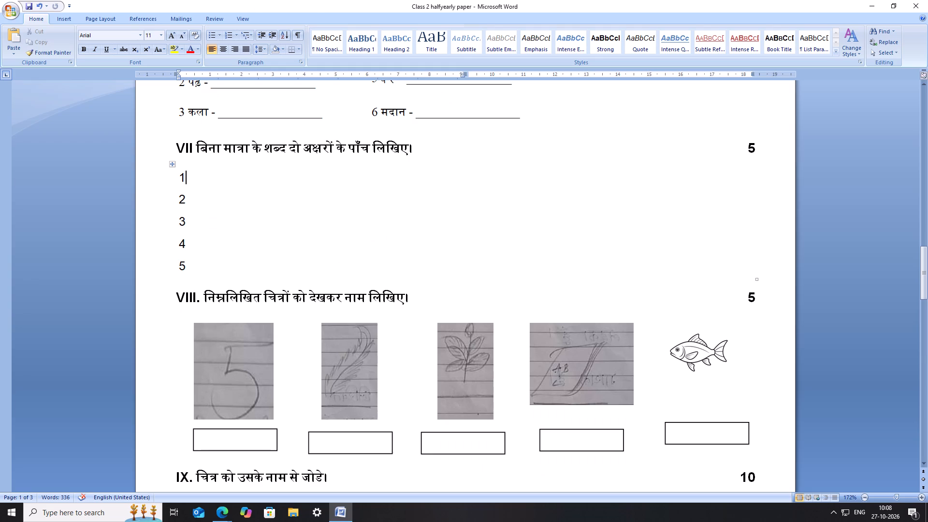
pyautogui.write('.')
pyautogui.press('space')
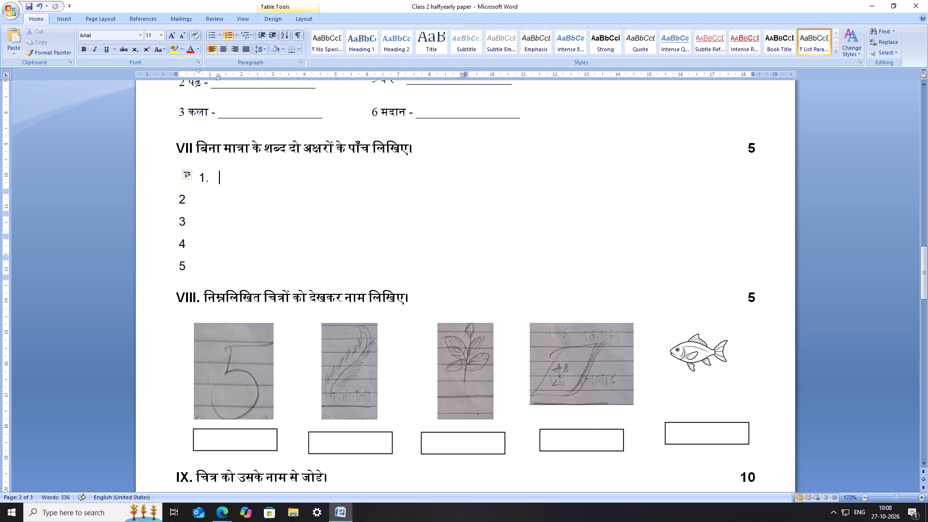
pyautogui.hotkey('ctrl', 'z')
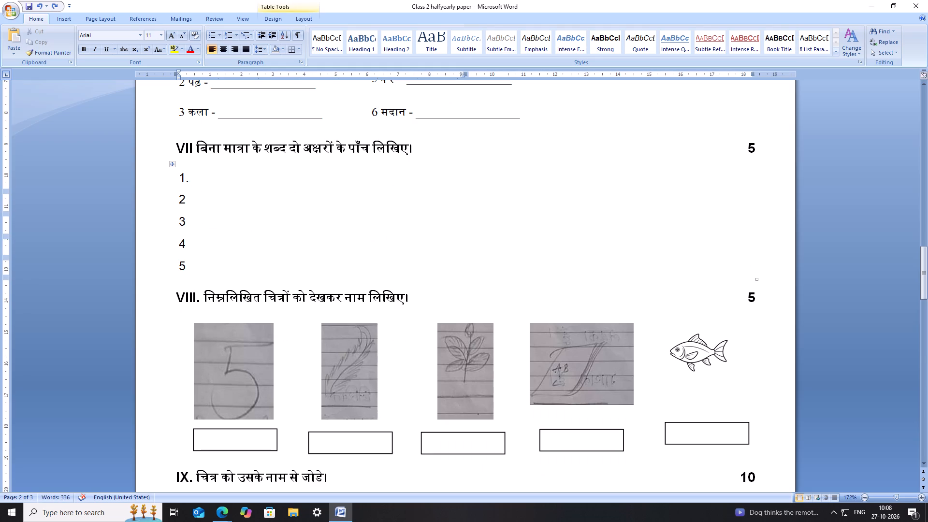
pyautogui.hotkey('shift', '_')
pyautogui.hotkey('shift', '_')
pyautogui.hotkey('shift', '_')
pyautogui.hotkey('shift', '_')
pyautogui.hotkey('shift', '_')
pyautogui.hotkey('shift', '_')
pyautogui.hotkey('shift', '_')
pyautogui.hotkey('shift', '_')
pyautogui.hotkey('shift', '_')
pyautogui.hotkey('shift', '_')
pyautogui.hotkey('shift', '_')
pyautogui.hotkey('shift', '_')
pyautogui.hotkey('shift', '_')
pyautogui.hotkey('shift', '_')
pyautogui.hotkey('shift', '_')
pyautogui.hotkey('shift', '_')
pyautogui.hotkey('shift', '_')
pyautogui.hotkey('shift', '_')
pyautogui.hotkey('shift', '_')
pyautogui.hotkey('shift', '_')
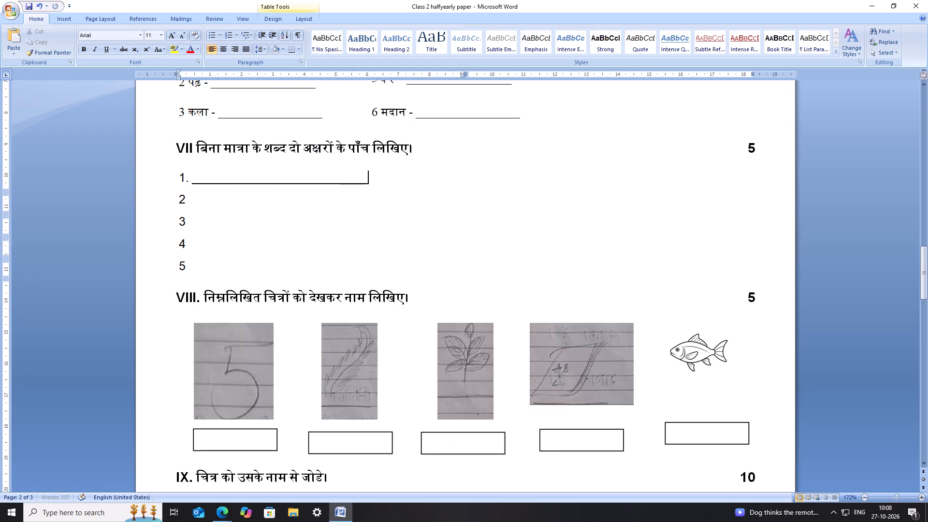
# Copy item 1's answer line to item 2 of question VII, after a spaced period.
pyautogui.hotkey('shift', 'Left')
pyautogui.hotkey('shift', 'Left')
pyautogui.hotkey('shift', 'Left')
pyautogui.hotkey('shift', 'Left')
pyautogui.hotkey('shift', 'Left')
pyautogui.hotkey('shift', 'Left')
pyautogui.hotkey('shift', 'Left')
pyautogui.hotkey('shift', 'Left')
pyautogui.hotkey('shift', 'Left')
pyautogui.hotkey('shift', 'Left')
pyautogui.hotkey('shift', 'Left')
pyautogui.hotkey('shift', 'Left')
pyautogui.hotkey('shift', 'Left')
pyautogui.hotkey('shift', 'Left')
pyautogui.hotkey('shift', 'Left')
pyautogui.hotkey('shift', 'Left')
pyautogui.hotkey('shift', 'Left')
pyautogui.hotkey('shift', 'Left')
pyautogui.hotkey('shift', 'Left')
pyautogui.hotkey('shift', 'Left')
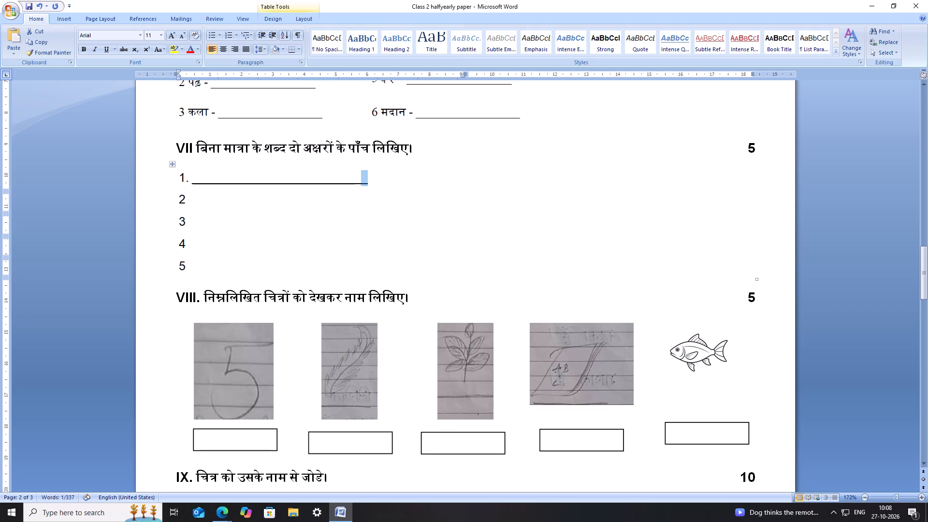
pyautogui.hotkey('shift', 'Left')
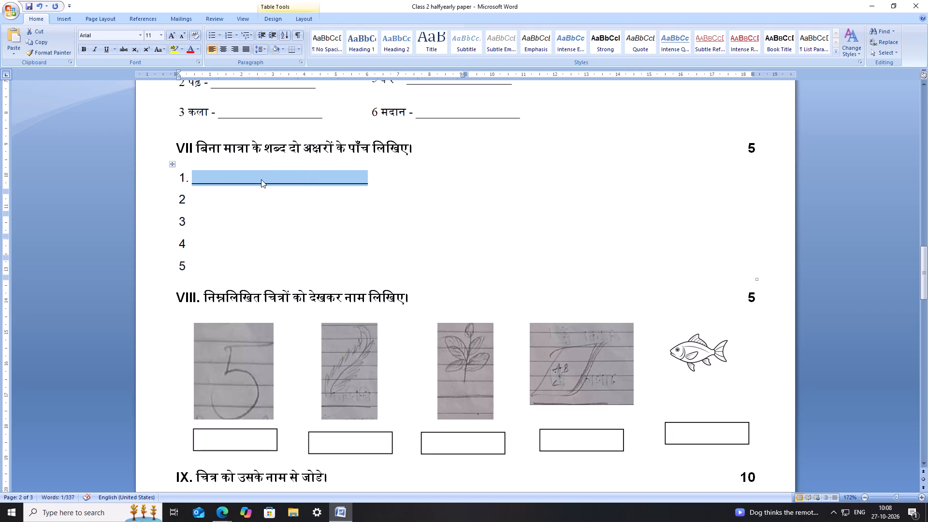
pyautogui.hotkey('ctrl', 'c')
pyautogui.click(198, 208)
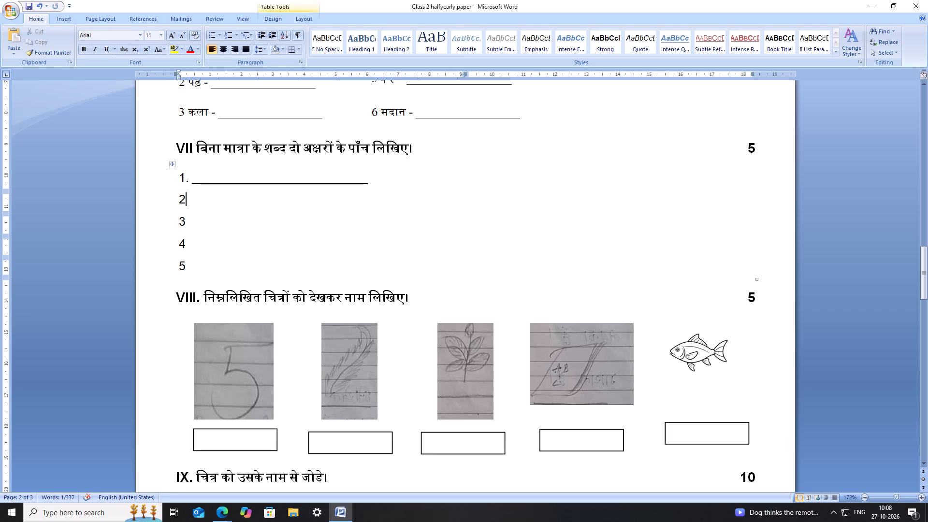
pyautogui.press('space')
pyautogui.write('.')
pyautogui.press('space')
pyautogui.hotkey('ctrl', 'v')
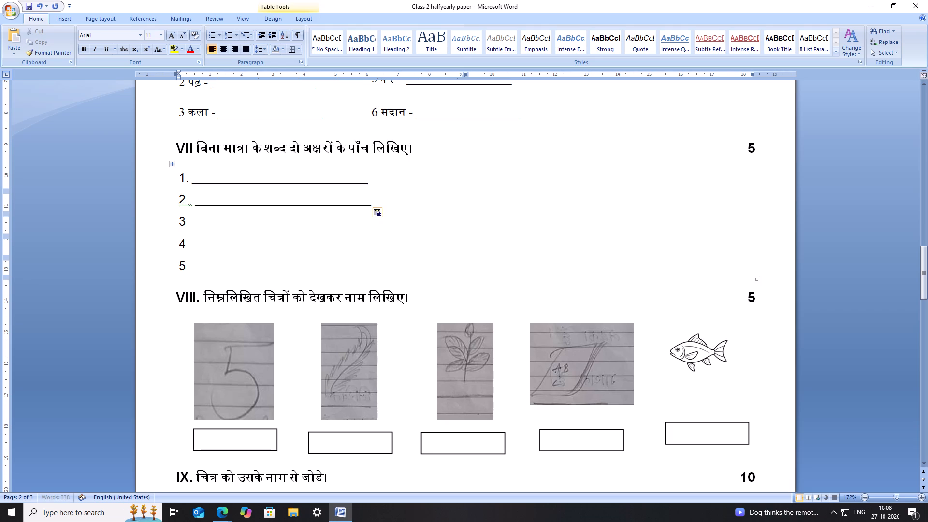
# Add a spaced period and the copied answer line to items 3 and 4 of question VII.
pyautogui.press('Down')
pyautogui.press('space')
pyautogui.write('.')
pyautogui.press('space')
pyautogui.hotkey('ctrl', 'v')
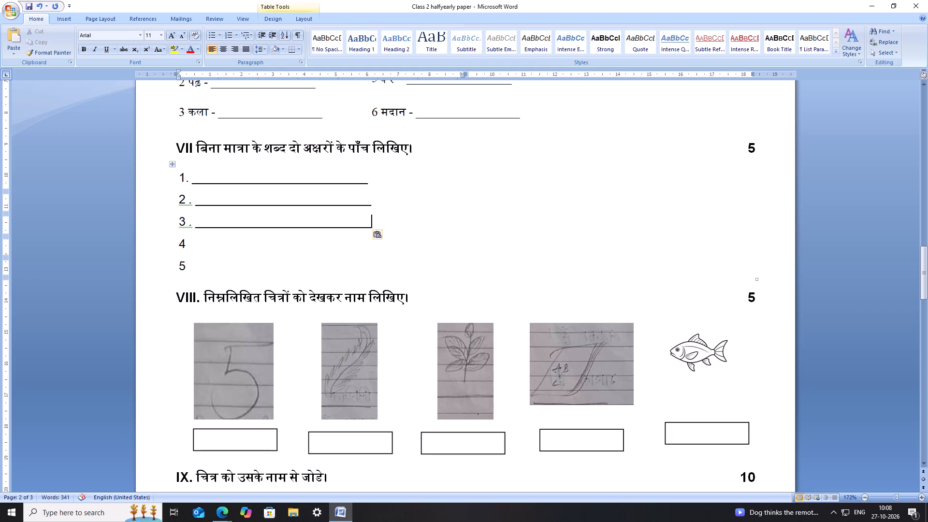
pyautogui.press('Down')
pyautogui.press('space')
pyautogui.write('.')
pyautogui.press('space')
pyautogui.hotkey('ctrl', 'v')
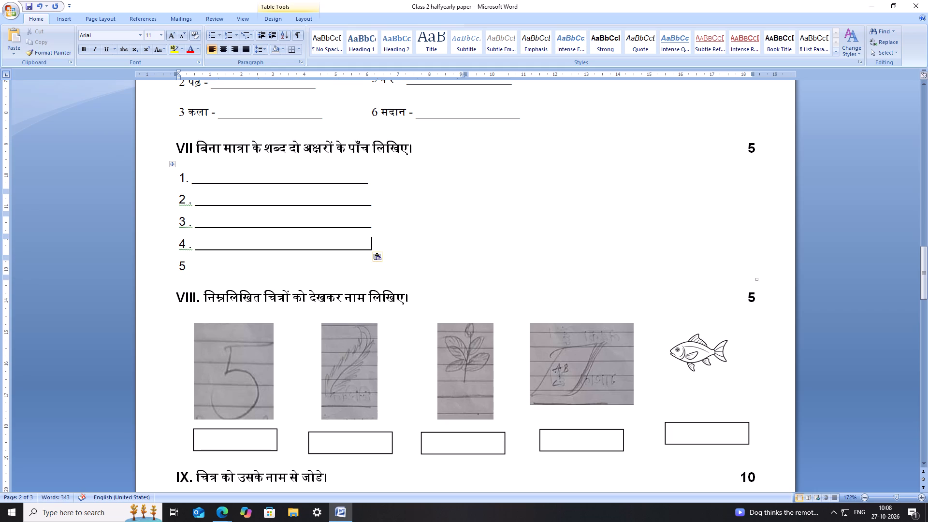
# Add a spaced period and the copied answer line to item 5 of question VII, and save the paper.
pyautogui.press('Down')
pyautogui.press('space')
pyautogui.write('.m')
pyautogui.press('space')
pyautogui.press('BackSpace')
pyautogui.hotkey('ctrl', 'v')
pyautogui.hotkey('ctrl', 's')
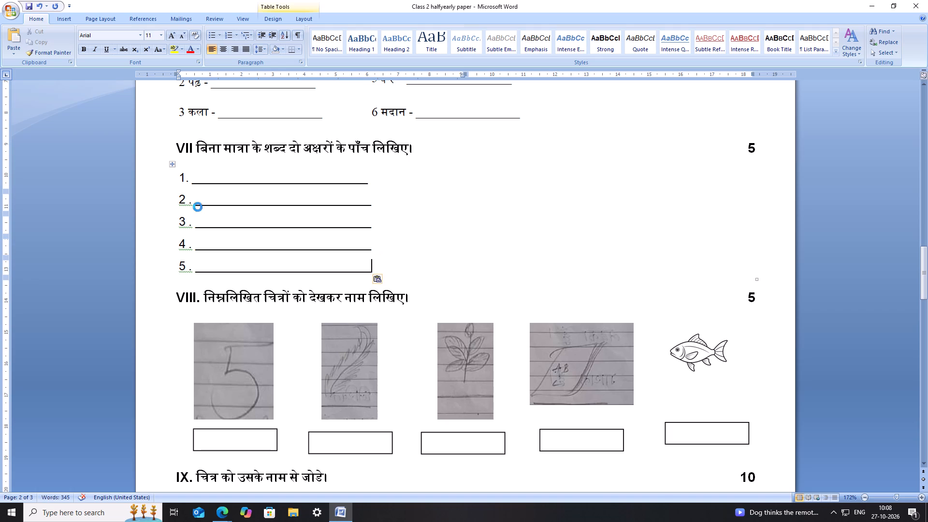
# Place the insertion point just before पाँच in question VII's heading.
pyautogui.click(440, 210)
pyautogui.scroll(1, 299, 160)
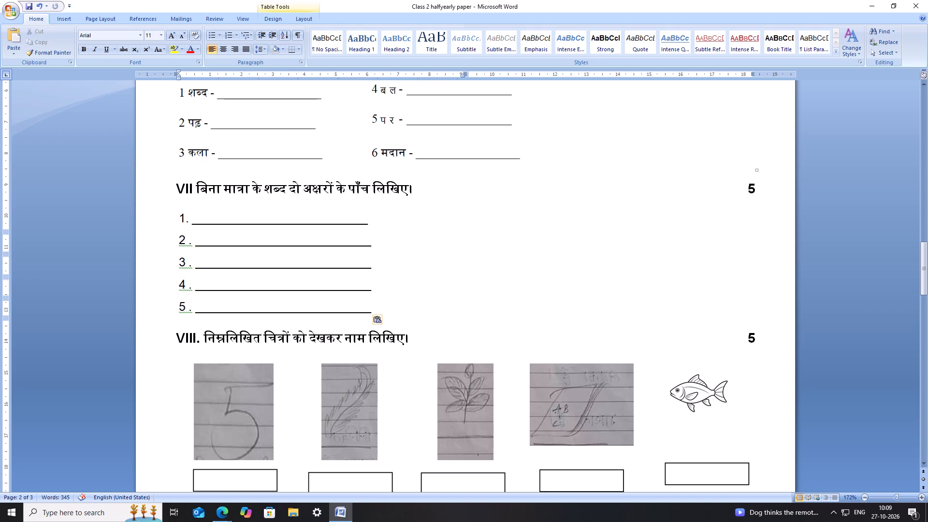
pyautogui.click(376, 187)
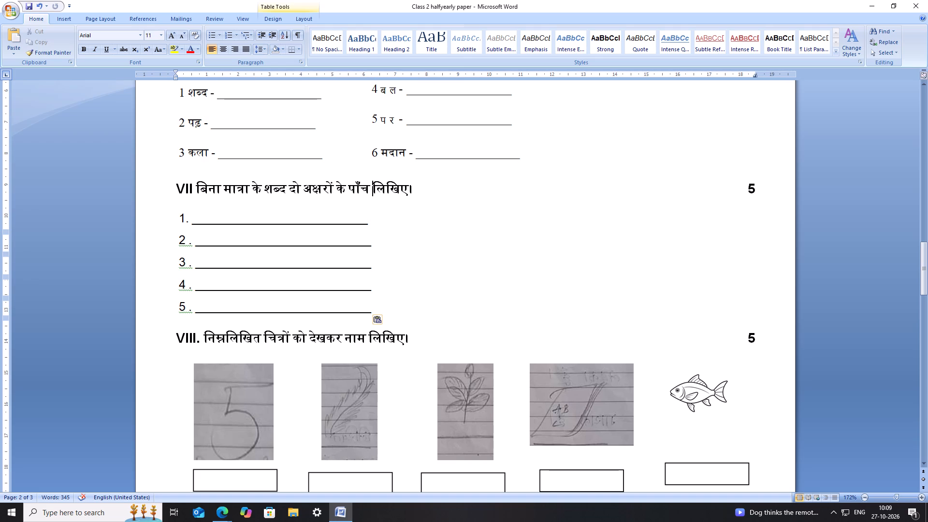
pyautogui.click(347, 189)
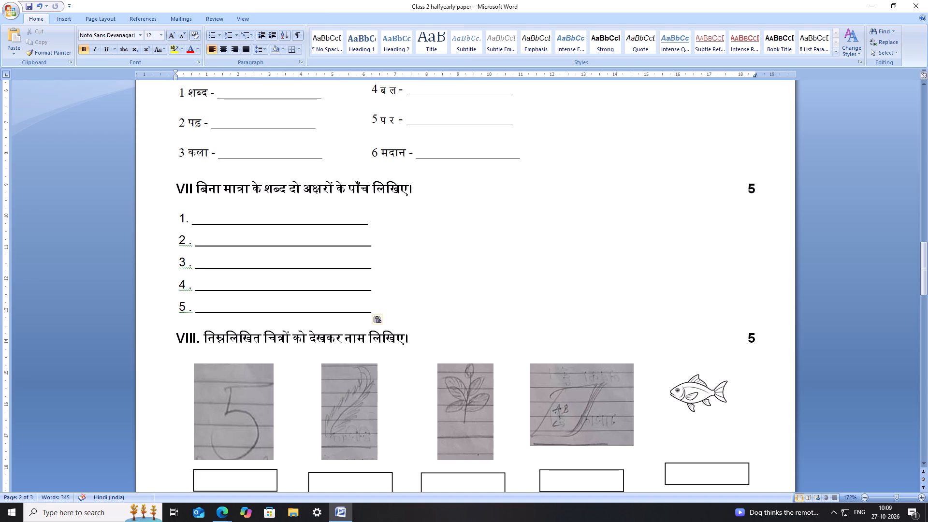
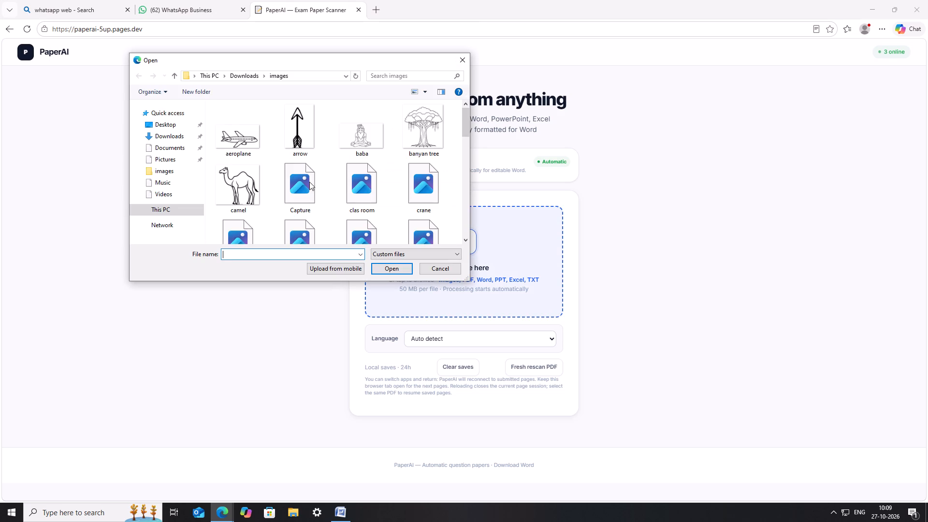
# Upload the PDF fA 4 class 5 hindi from the Downloads folder for text extraction.
pyautogui.click(173, 132)
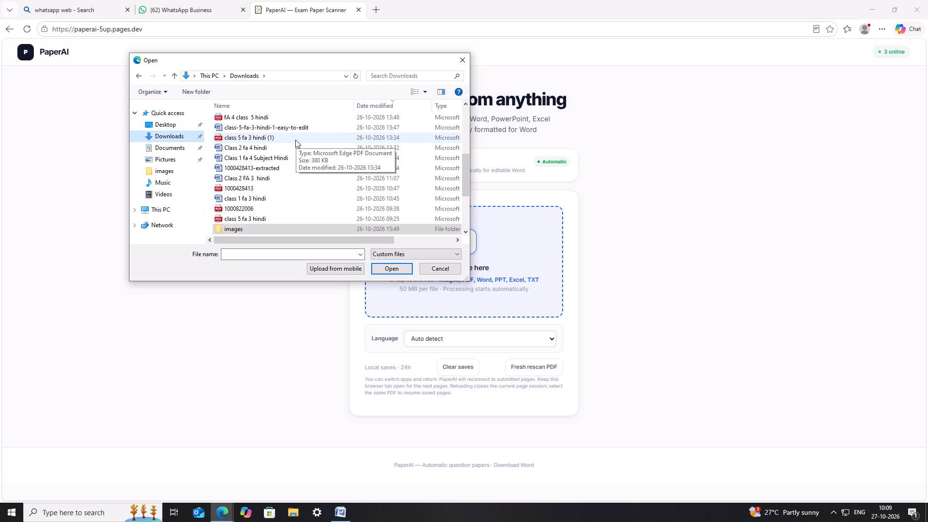
pyautogui.click(285, 113)
pyautogui.click(386, 272)
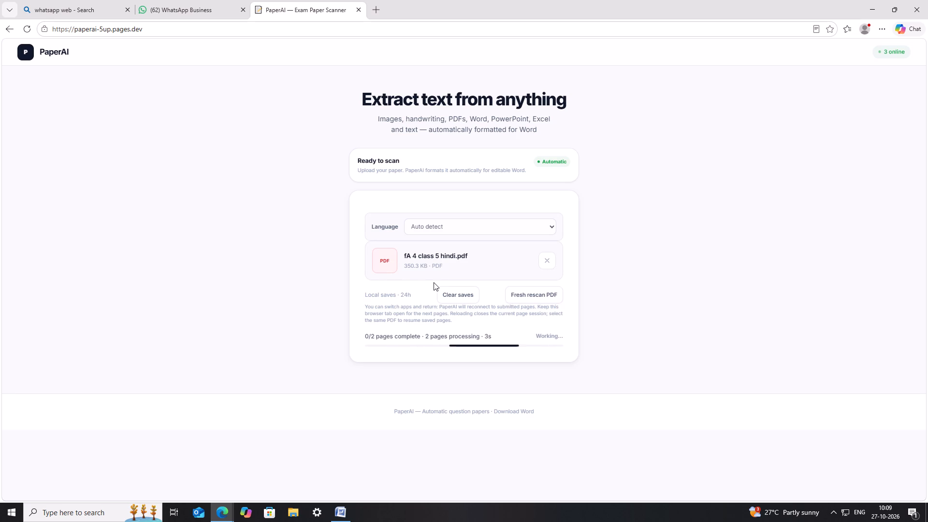
# Open the extracted paper's text for editing and make room below its last item with four blank lines in an enlarged text area.
pyautogui.scroll(-4, 414, 280)
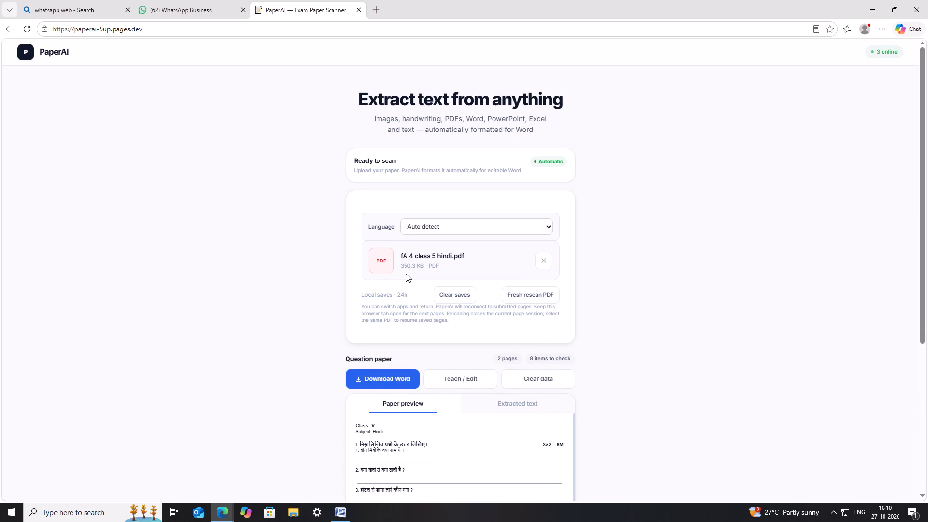
pyautogui.scroll(-5, 497, 351)
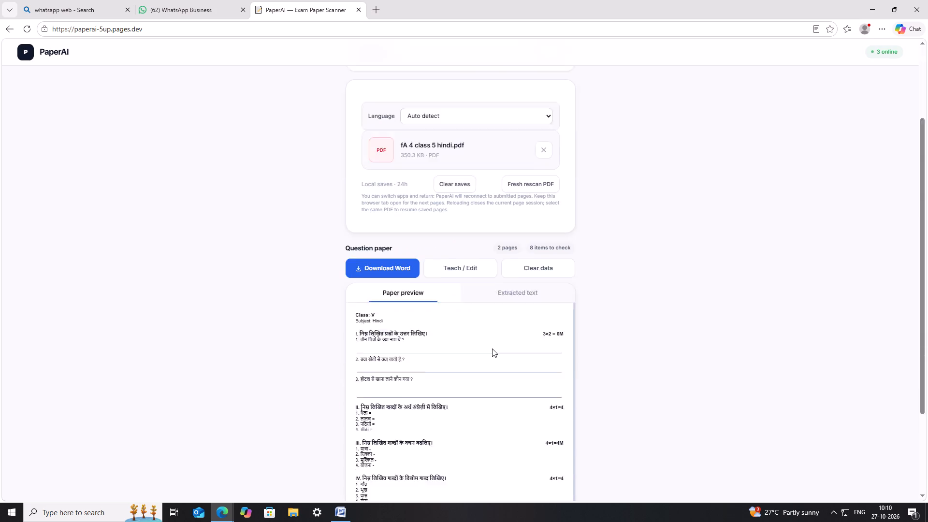
pyautogui.scroll(-5, 491, 348)
pyautogui.scroll(2, 467, 337)
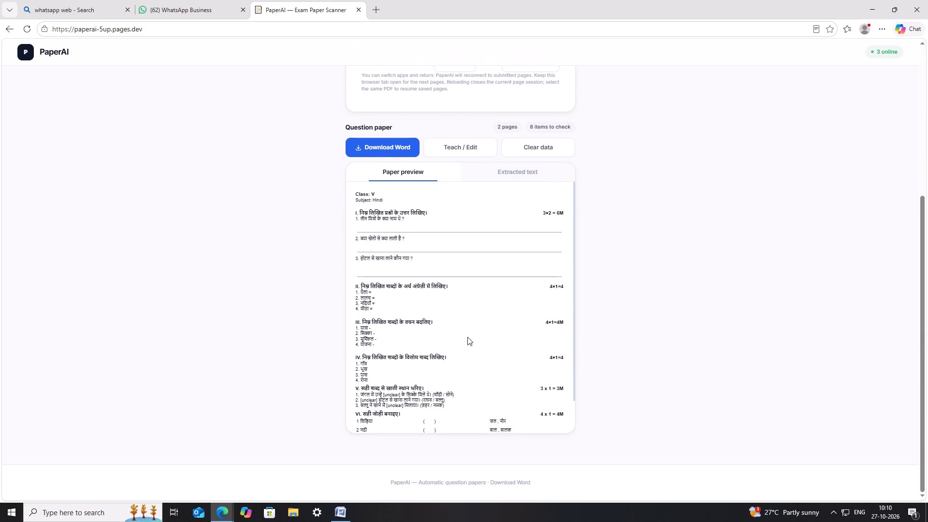
pyautogui.scroll(2, 468, 335)
pyautogui.click(473, 150)
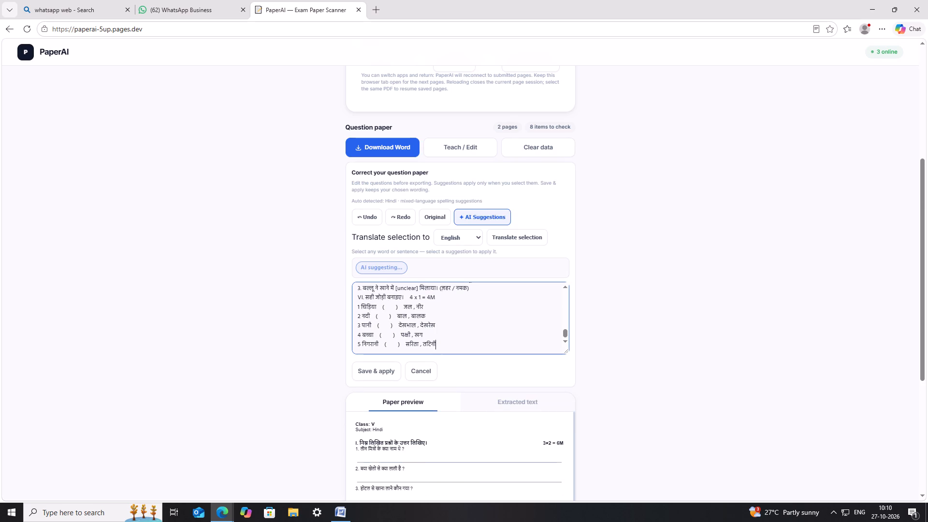
pyautogui.scroll(-2, 453, 323)
pyautogui.press('Return')
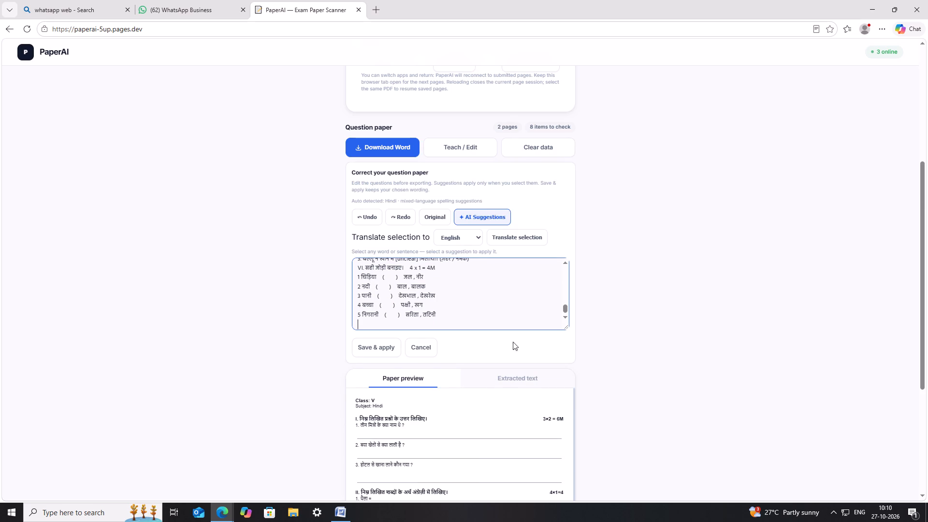
pyautogui.press('Return')
pyautogui.press('Return')
pyautogui.press('Return')
pyautogui.moveTo(566, 328); pyautogui.dragTo(574, 422)
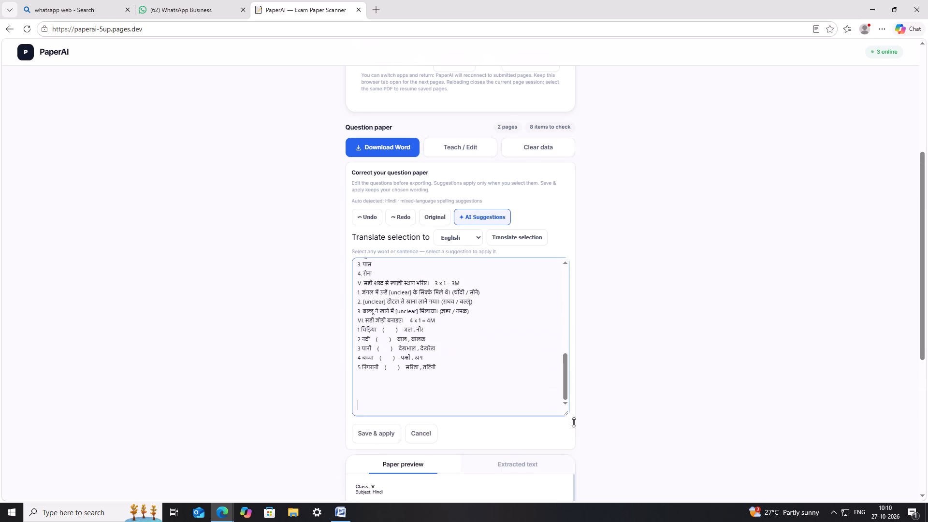
pyautogui.moveTo(574, 422); pyautogui.dragTo(582, 432)
# Enter pad on a blank line below the last item and replace it with the suggested Hindi word पद.
pyautogui.click(401, 411)
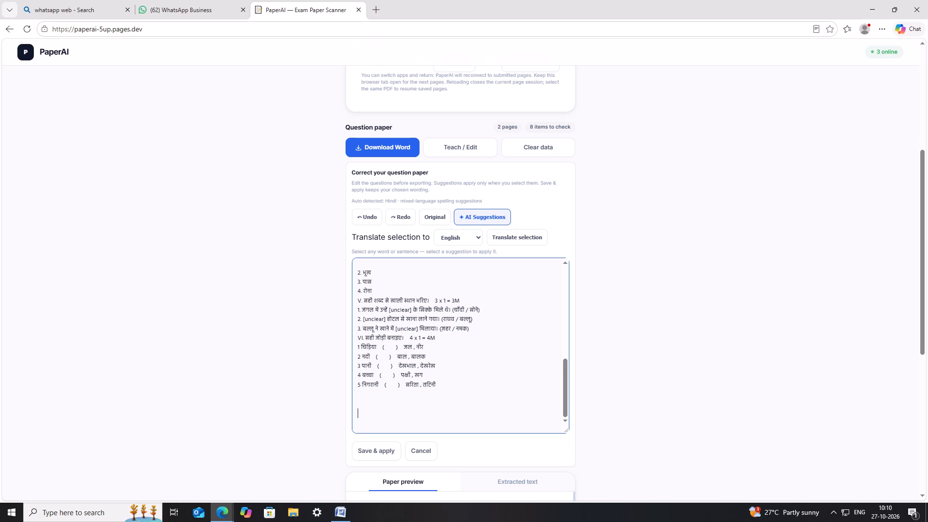
pyautogui.write('pad')
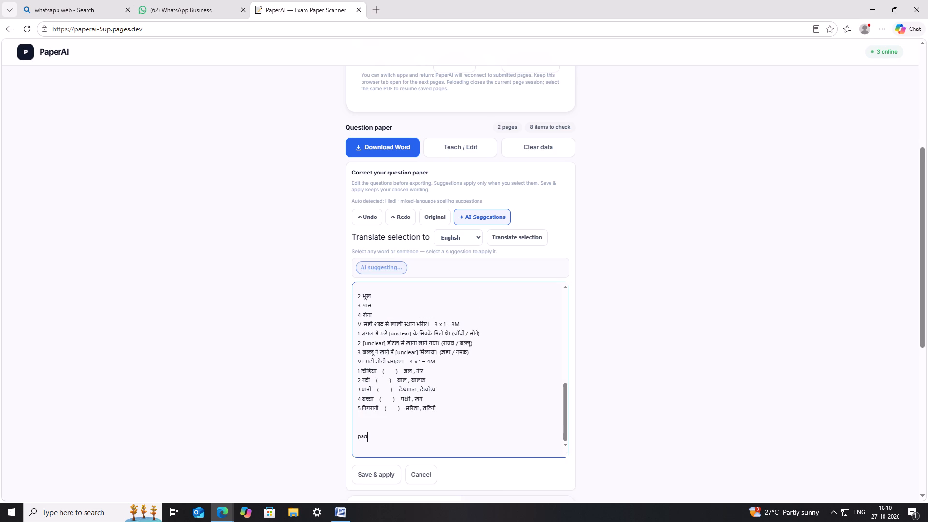
pyautogui.moveTo(375, 432); pyautogui.dragTo(367, 434)
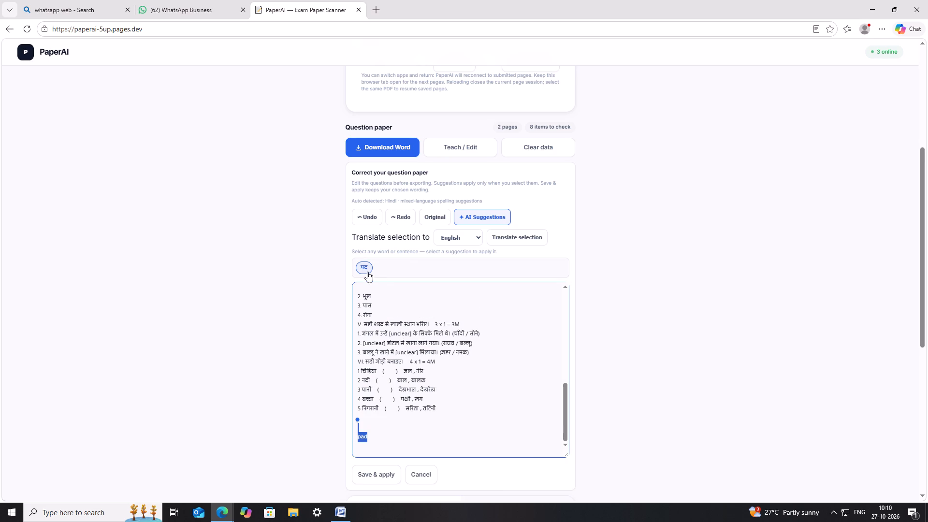
pyautogui.click(366, 271)
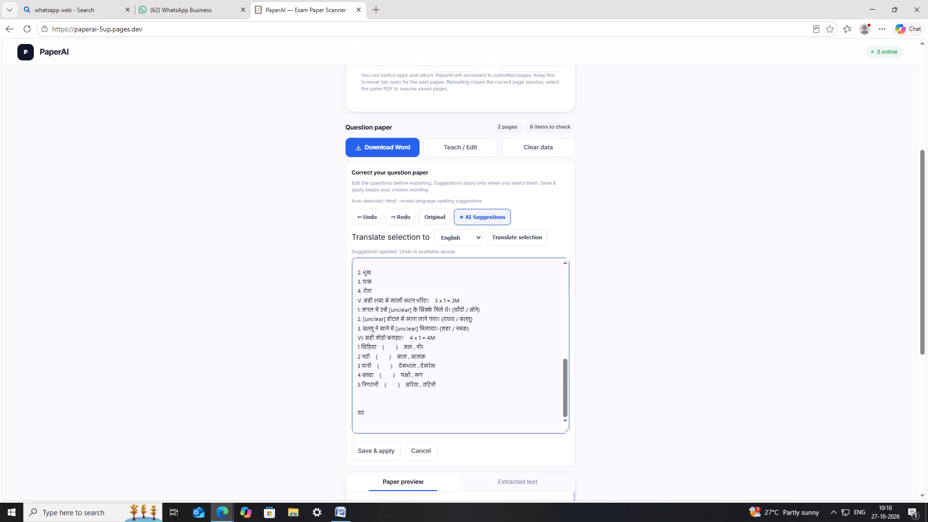
# Copy पद into the Word paper before पाँच in question VII's heading, followed by a space, and save the paper.
pyautogui.moveTo(366, 416); pyautogui.dragTo(354, 413)
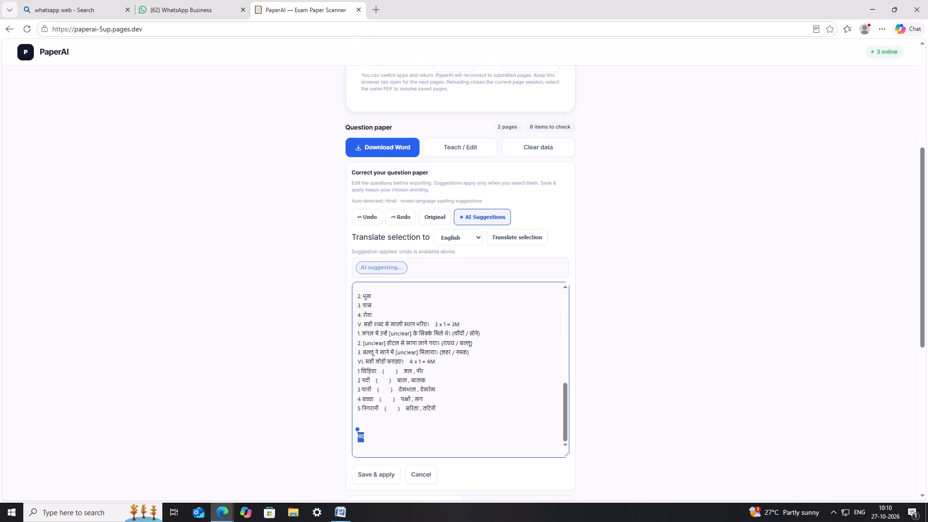
pyautogui.hotkey('ctrl', 'c')
pyautogui.hotkey('ctrl', 'c')
pyautogui.click(344, 515)
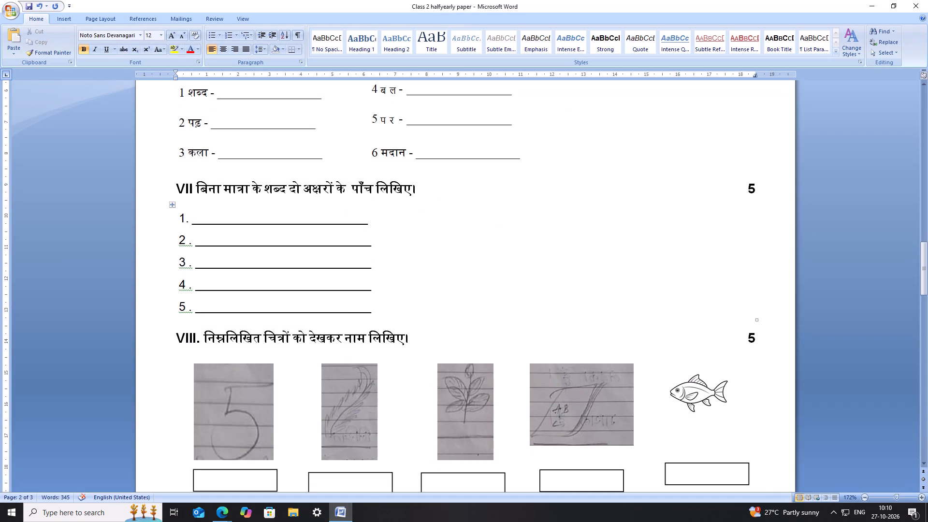
pyautogui.hotkey('ctrl', 'v')
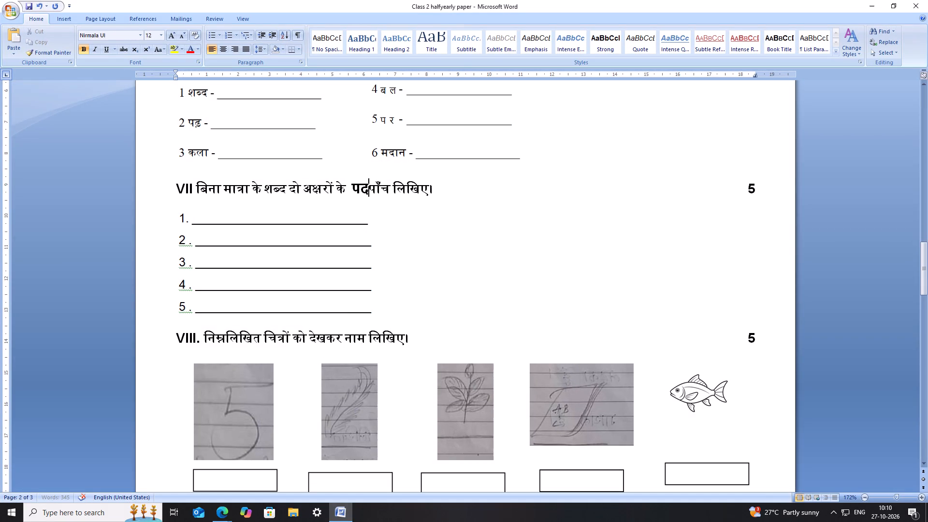
pyautogui.press('space')
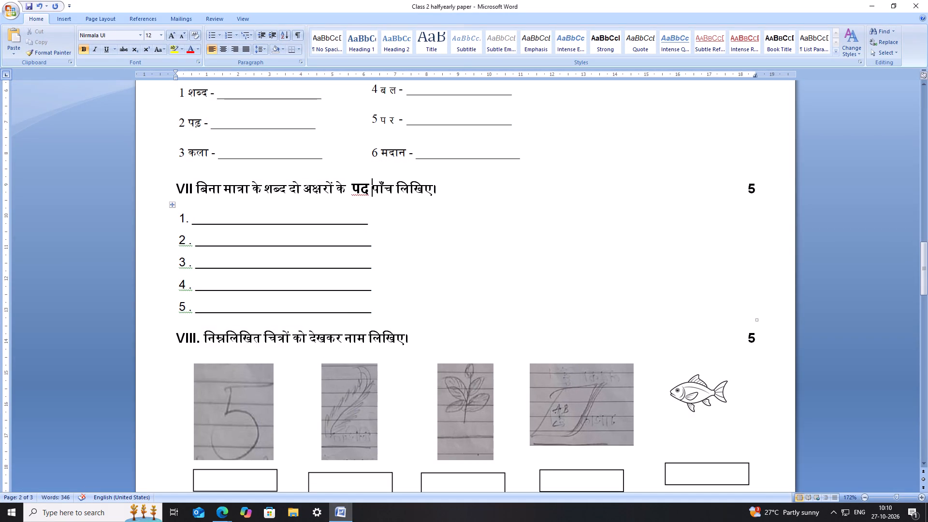
pyautogui.hotkey('ctrl', 's')
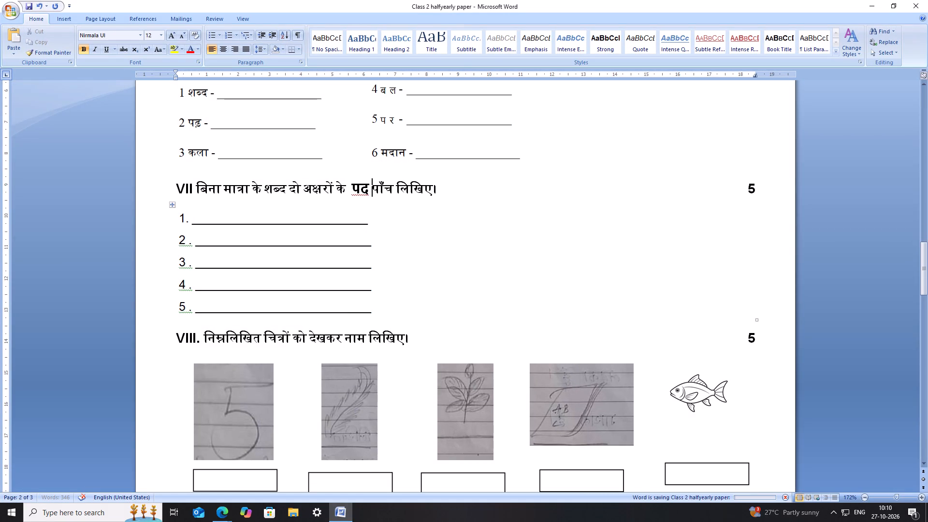
# Delete the empty brackets from the first four rows of question IX's picture-matching table.
pyautogui.scroll(-2, 394, 261)
pyautogui.scroll(-2, 235, 320)
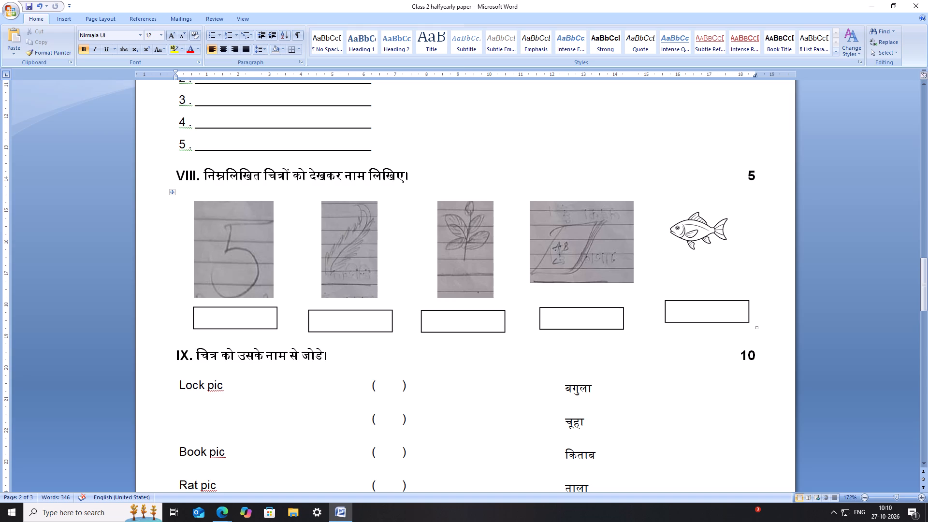
pyautogui.scroll(-3, 411, 283)
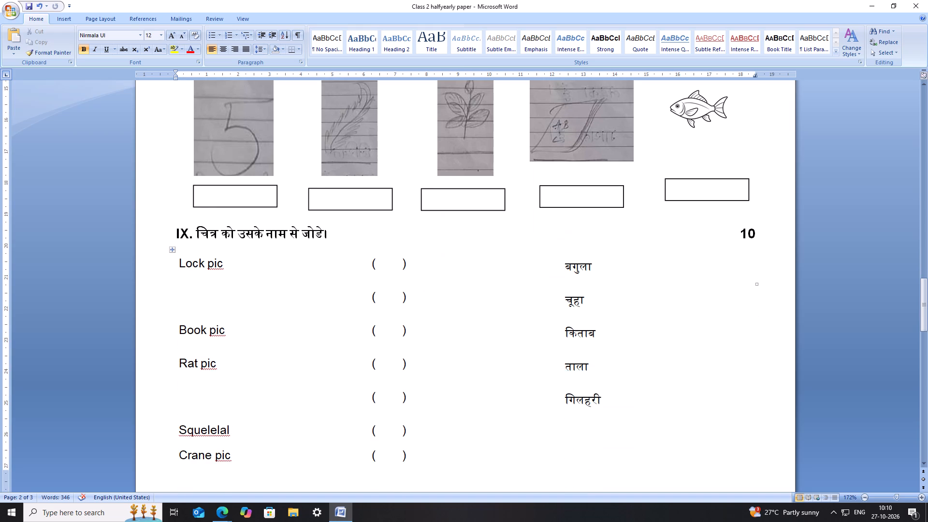
pyautogui.moveTo(405, 265); pyautogui.dragTo(382, 264)
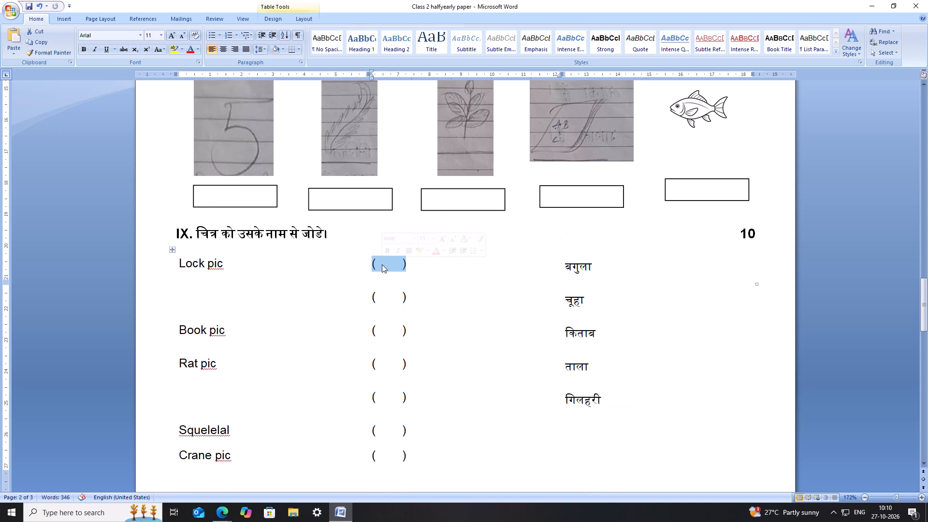
pyautogui.press('BackSpace')
pyautogui.moveTo(408, 296); pyautogui.dragTo(374, 298)
pyautogui.press('BackSpace')
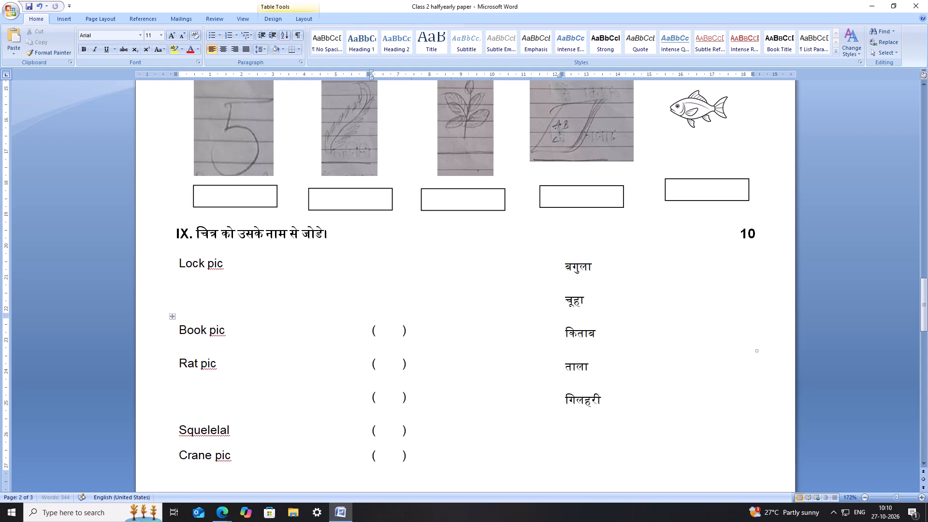
pyautogui.moveTo(411, 336); pyautogui.dragTo(376, 329)
pyautogui.press('BackSpace')
pyautogui.moveTo(409, 365); pyautogui.dragTo(372, 365)
pyautogui.press('BackSpace')
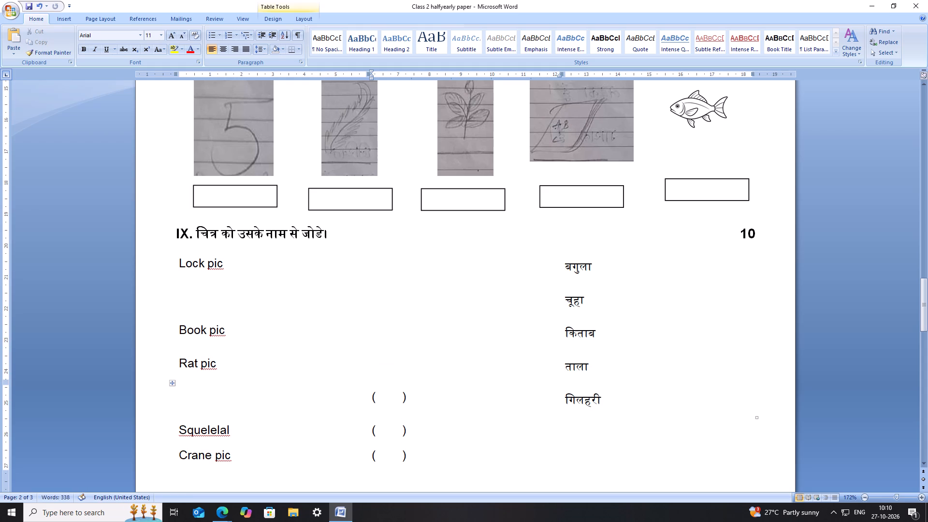
# Delete the empty brackets from the last three rows of question IX's table and save the paper.
pyautogui.moveTo(410, 402); pyautogui.dragTo(374, 399)
pyautogui.press('BackSpace')
pyautogui.moveTo(413, 430); pyautogui.dragTo(381, 434)
pyautogui.press('BackSpace')
pyautogui.moveTo(420, 462); pyautogui.dragTo(385, 461)
pyautogui.press('BackSpace')
pyautogui.hotkey('ctrl', 's')
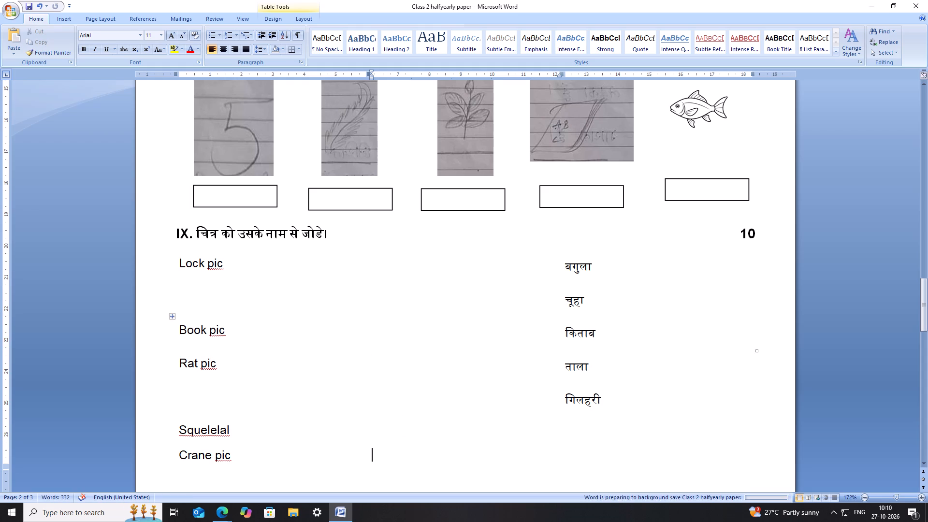
pyautogui.hotkey('ctrl', 's')
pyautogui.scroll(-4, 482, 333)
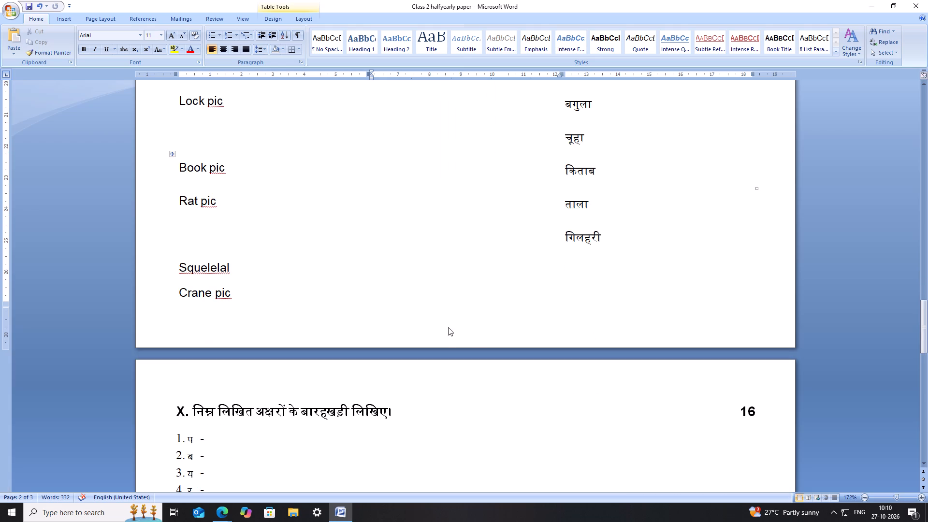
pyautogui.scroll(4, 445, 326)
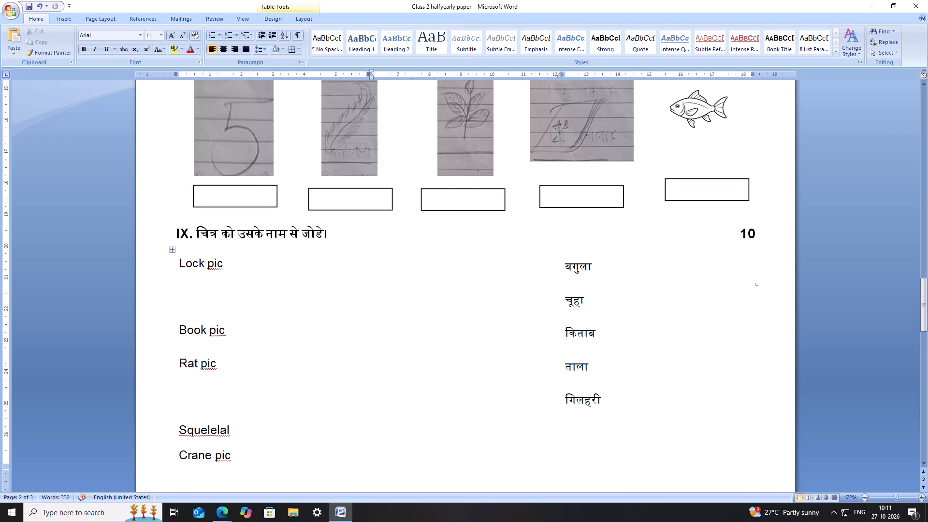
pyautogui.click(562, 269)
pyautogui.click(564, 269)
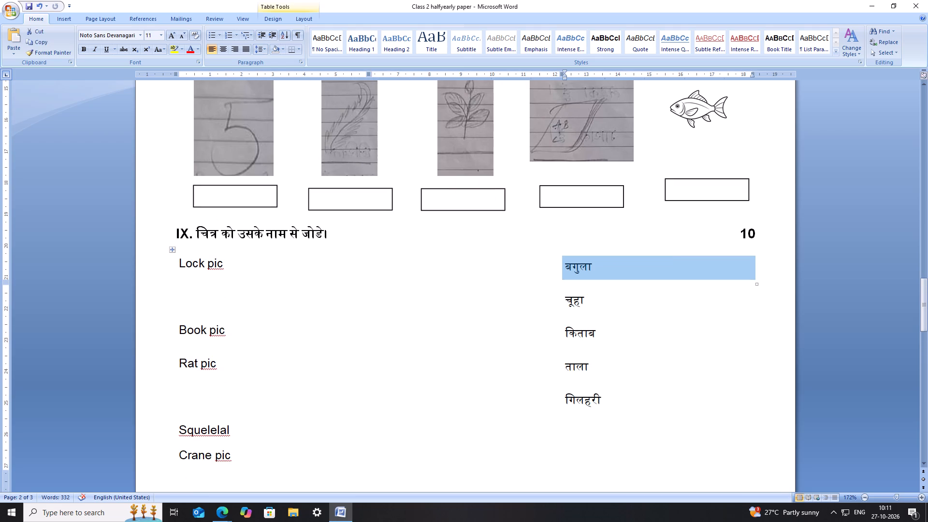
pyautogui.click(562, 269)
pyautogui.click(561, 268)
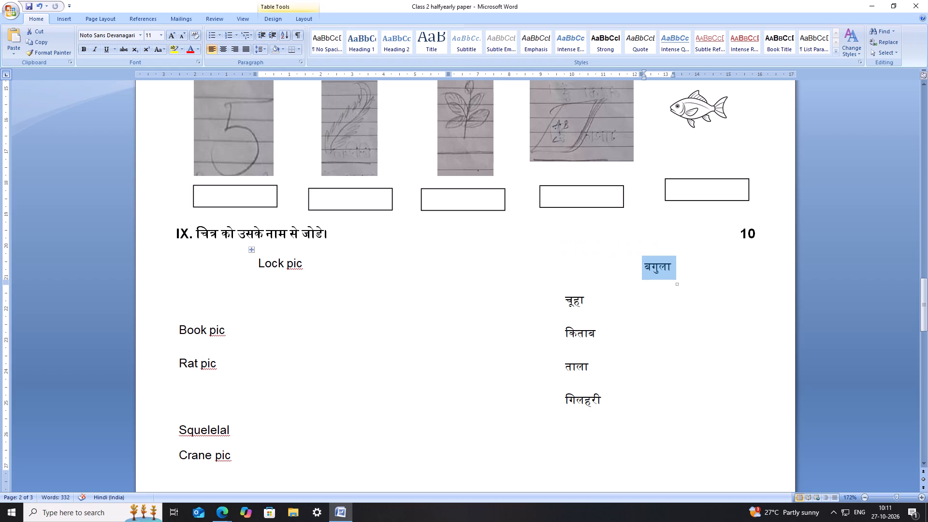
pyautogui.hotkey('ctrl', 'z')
# Move the word बगुला from the third column to the middle column of question IX's Lock pic row.
pyautogui.click(561, 269)
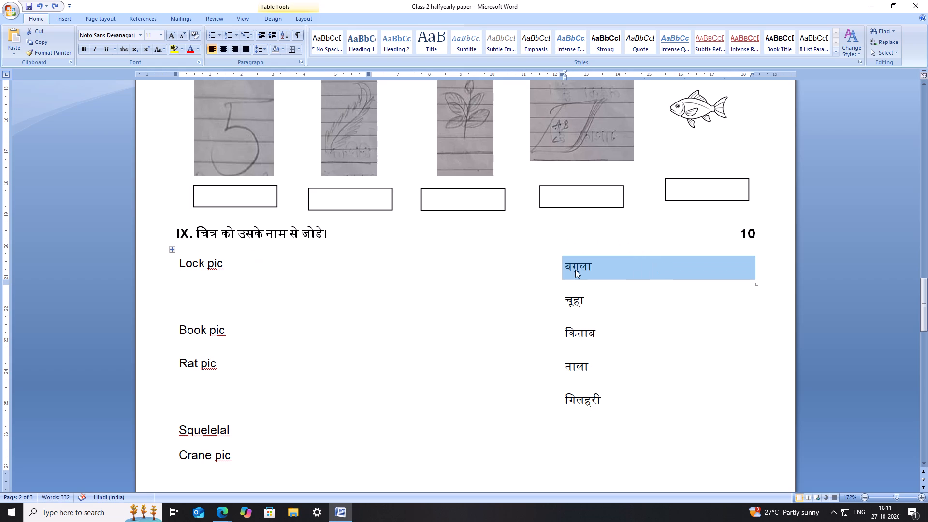
pyautogui.click(575, 270)
pyautogui.moveTo(592, 265); pyautogui.dragTo(560, 265)
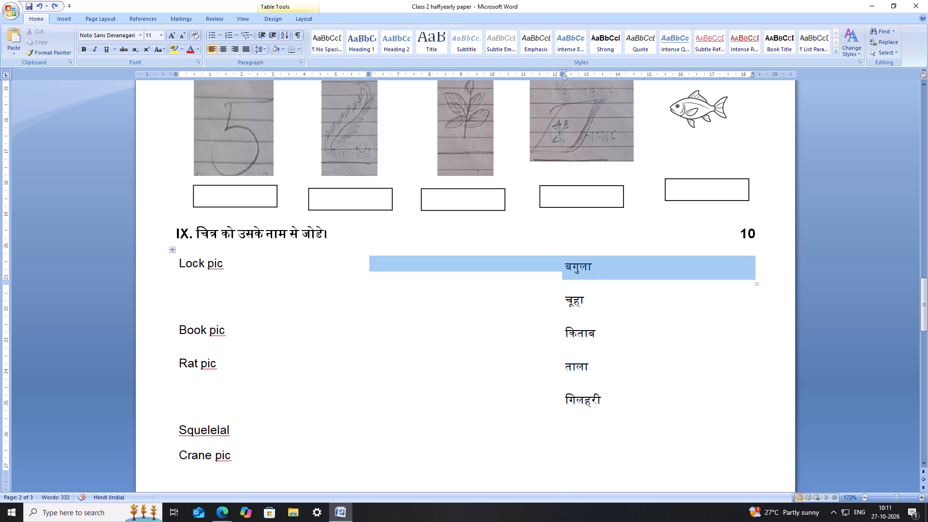
pyautogui.moveTo(560, 265); pyautogui.dragTo(565, 265)
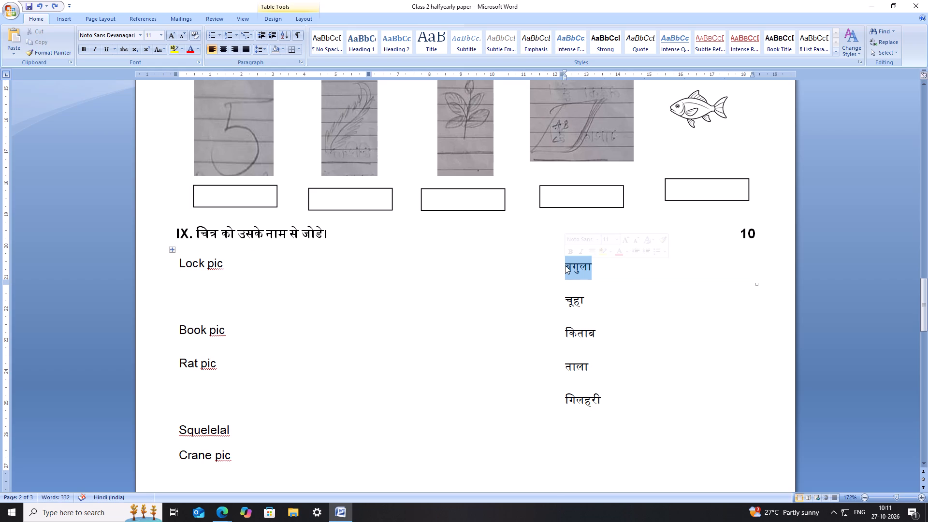
pyautogui.hotkey('ctrl', 'x')
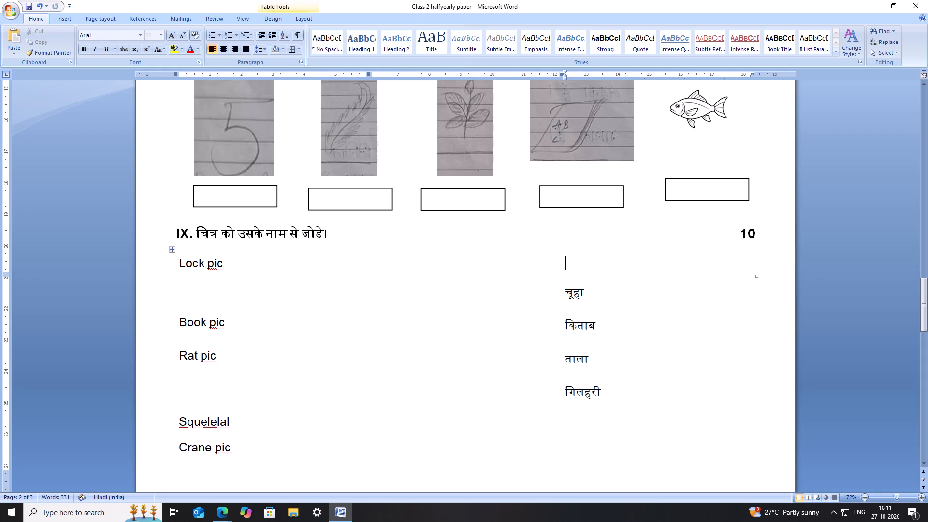
pyautogui.click(390, 269)
pyautogui.hotkey('ctrl', 'v')
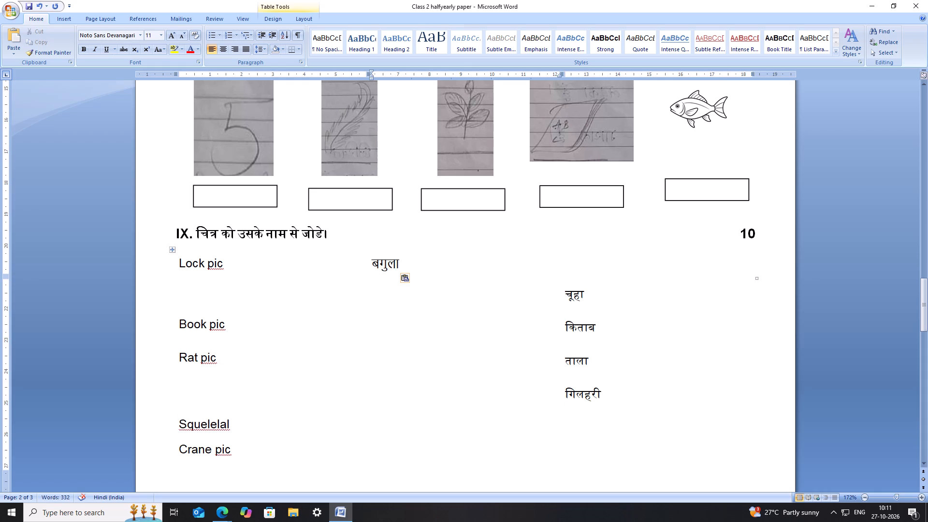
# Move the Rat pic label from its row's first column to the third column of question IX's Lock pic row.
pyautogui.moveTo(219, 360); pyautogui.dragTo(183, 360)
pyautogui.hotkey('ctrl', 'x')
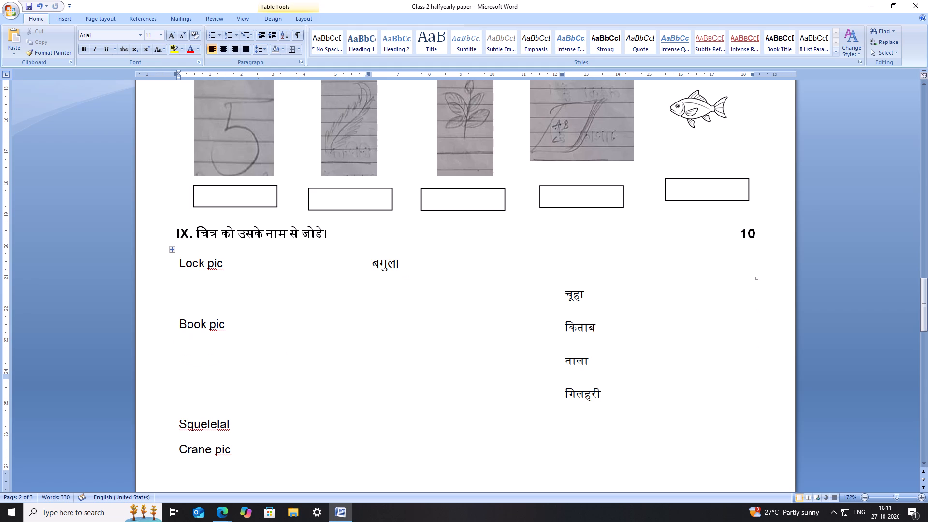
pyautogui.click(567, 257)
pyautogui.click(568, 266)
pyautogui.hotkey('ctrl', 'v')
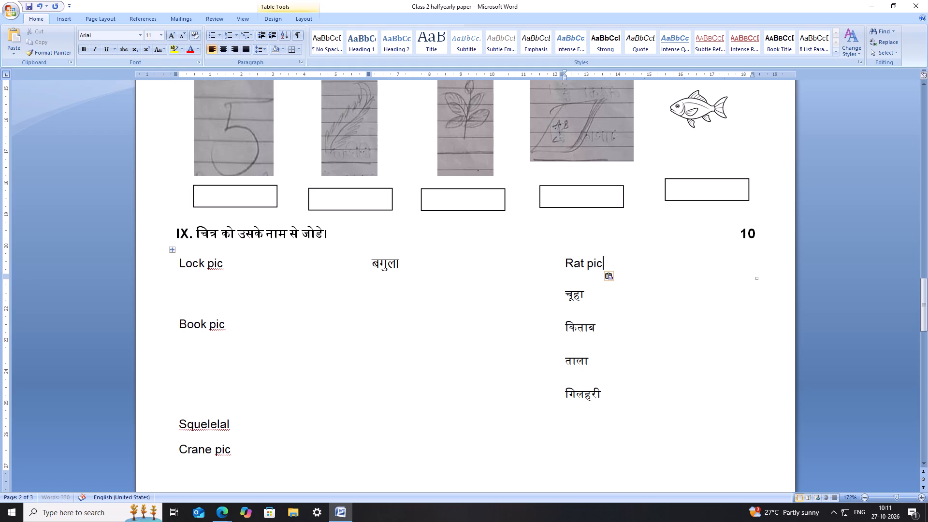
# Undo the move of the Rat pic label so it goes back to its own row's first column.
pyautogui.moveTo(584, 296); pyautogui.dragTo(565, 298)
pyautogui.hotkey('ctrl', 'z')
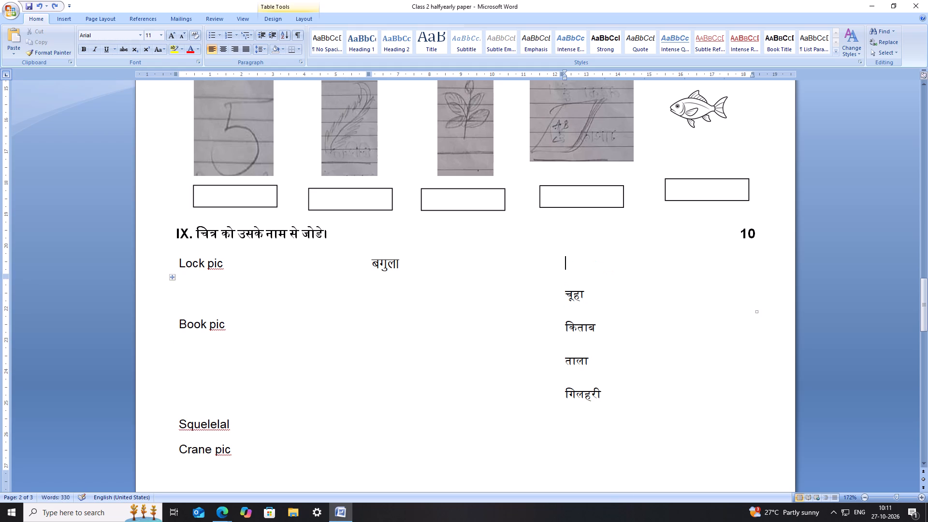
pyautogui.hotkey('ctrl', 'z')
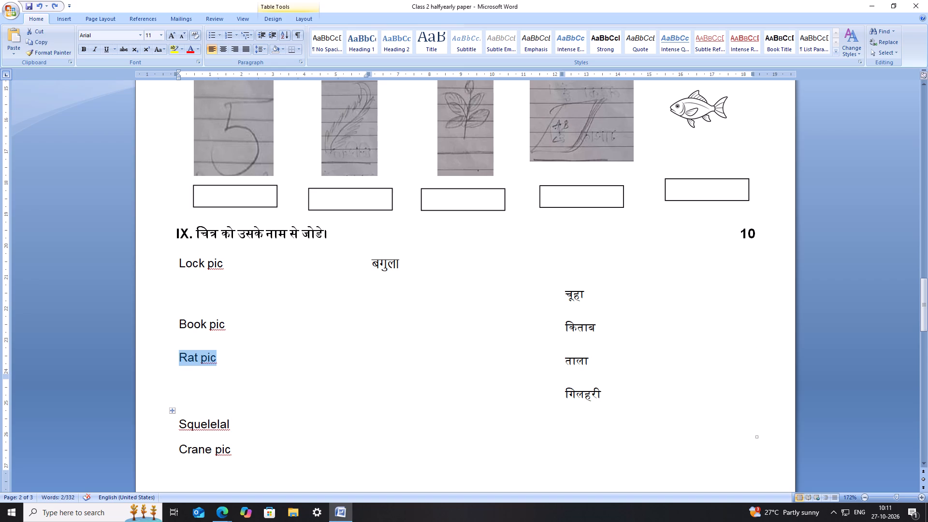
# Move the Squelelal label from its row's first column to the third column of question IX's Lock pic row.
pyautogui.moveTo(229, 426); pyautogui.dragTo(179, 428)
pyautogui.hotkey('ctrl', 'x')
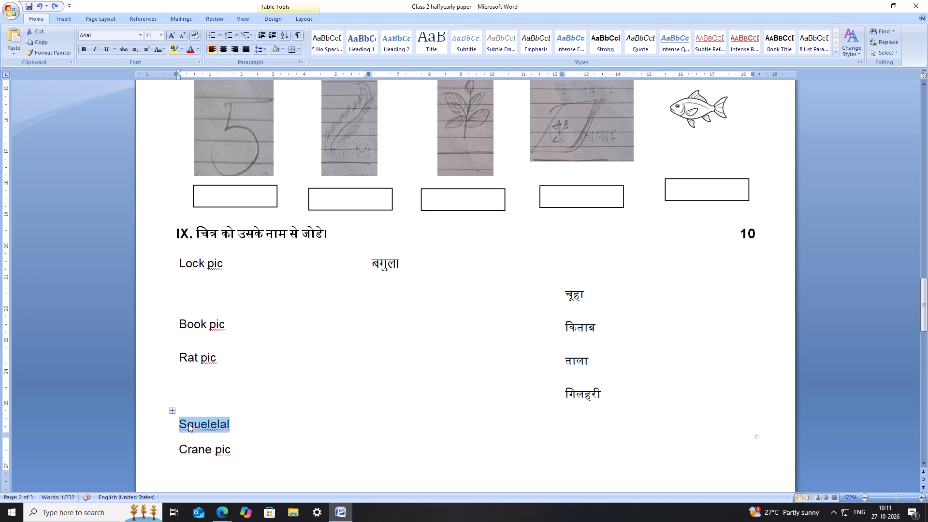
pyautogui.click(564, 271)
pyautogui.click(567, 267)
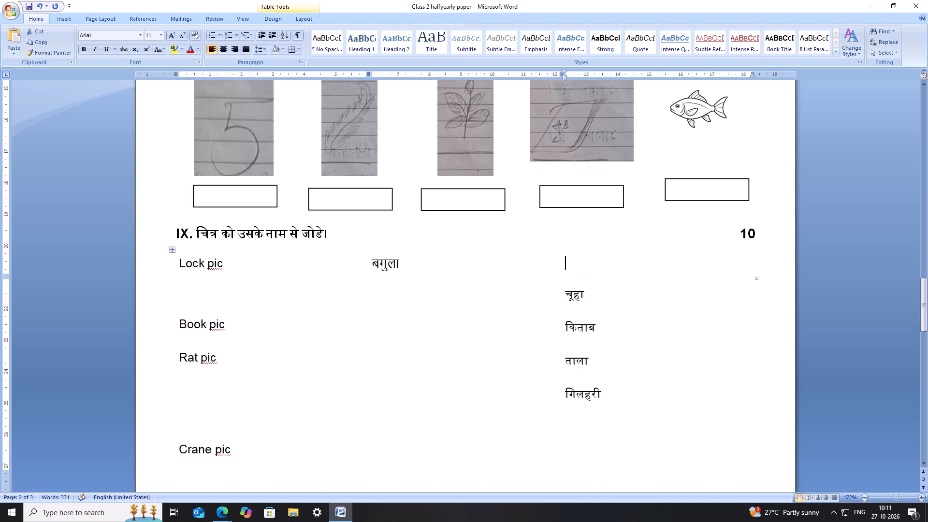
pyautogui.hotkey('ctrl', 'v')
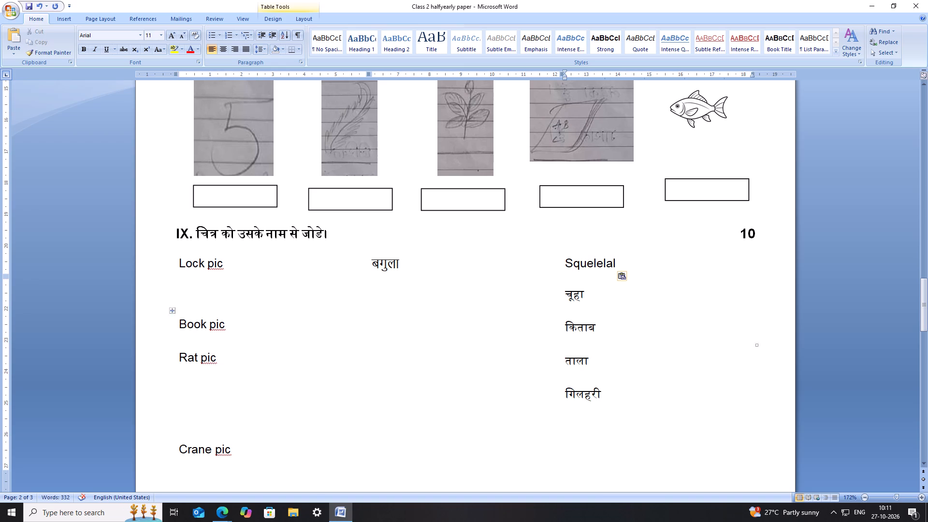
# Move the word चूहा from the third column to the middle column of question IX's Book pic row.
pyautogui.moveTo(588, 293); pyautogui.dragTo(565, 298)
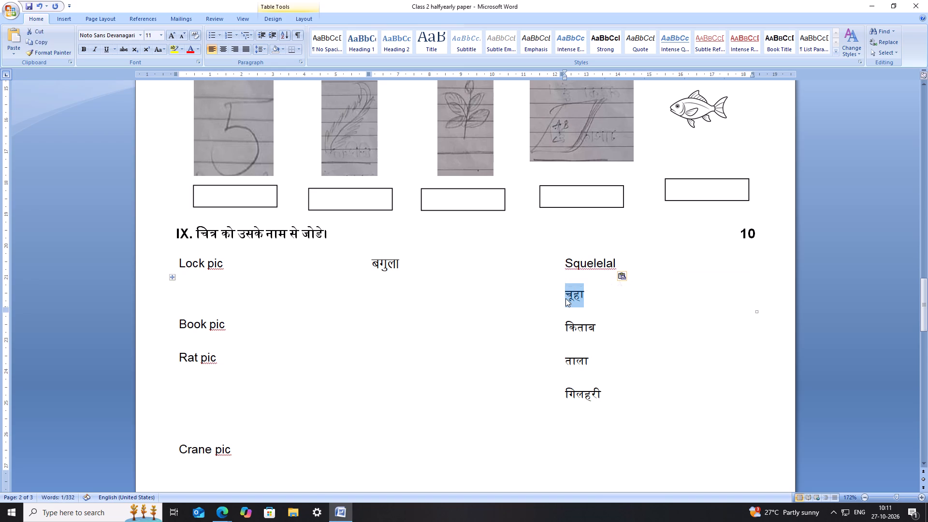
pyautogui.hotkey('ctrl', 'x')
pyautogui.click(375, 304)
pyautogui.click(379, 296)
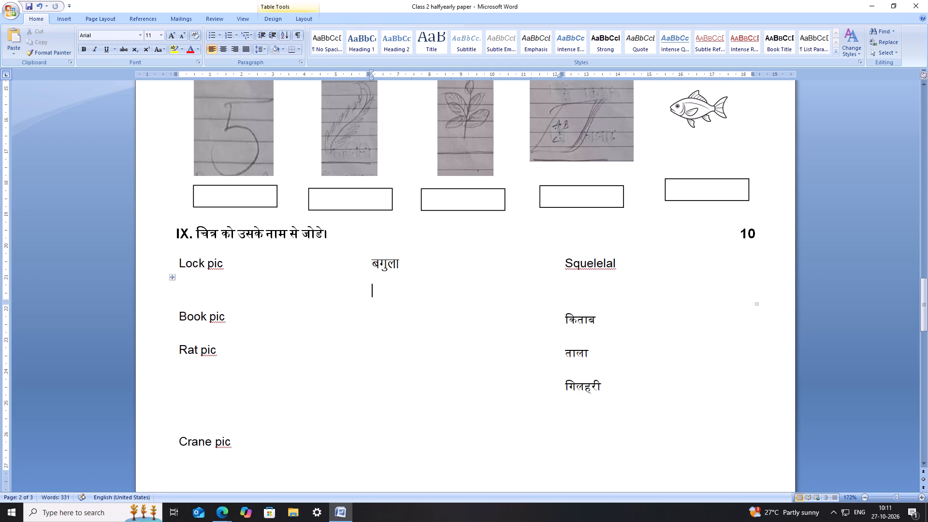
pyautogui.click(377, 313)
pyautogui.hotkey('ctrl', 'v')
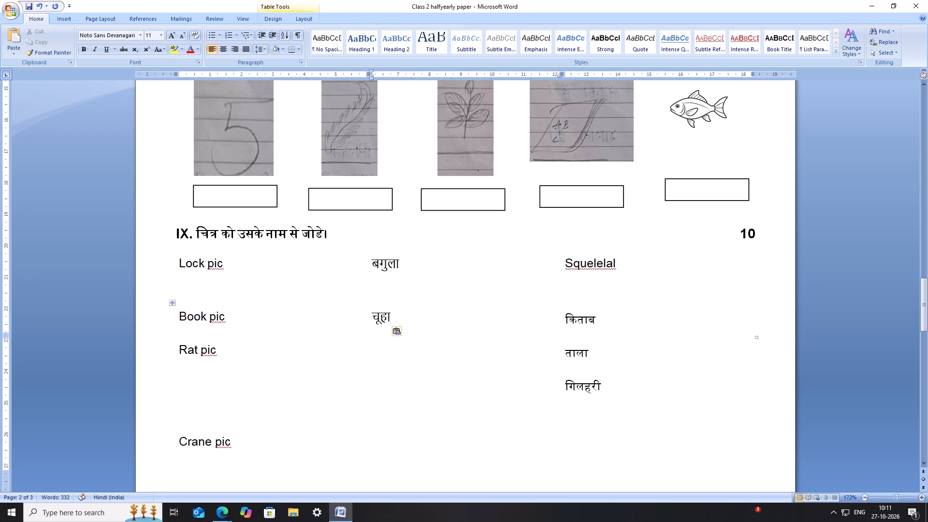
# Move the Crane pic label from the first column to the third column of the row below Lock pic.
pyautogui.moveTo(230, 441); pyautogui.dragTo(177, 441)
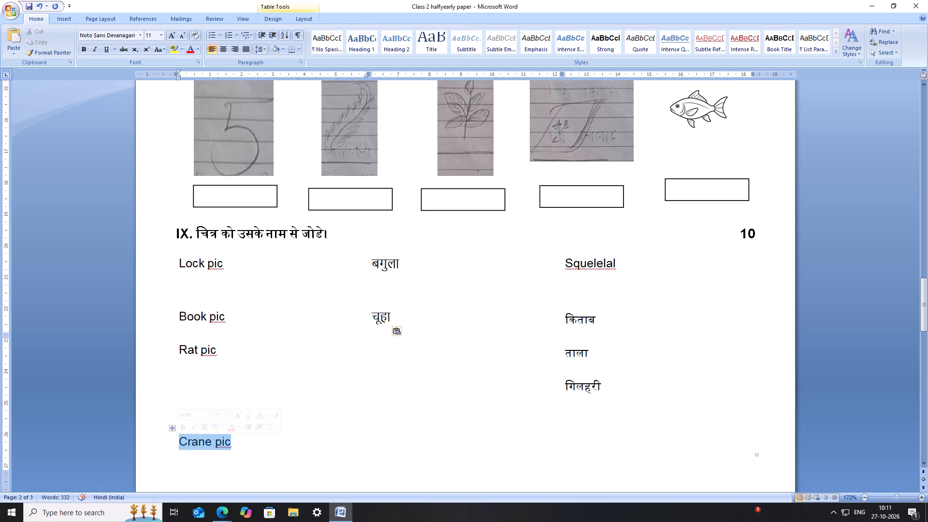
pyautogui.hotkey('ctrl', 'x')
pyautogui.click(571, 292)
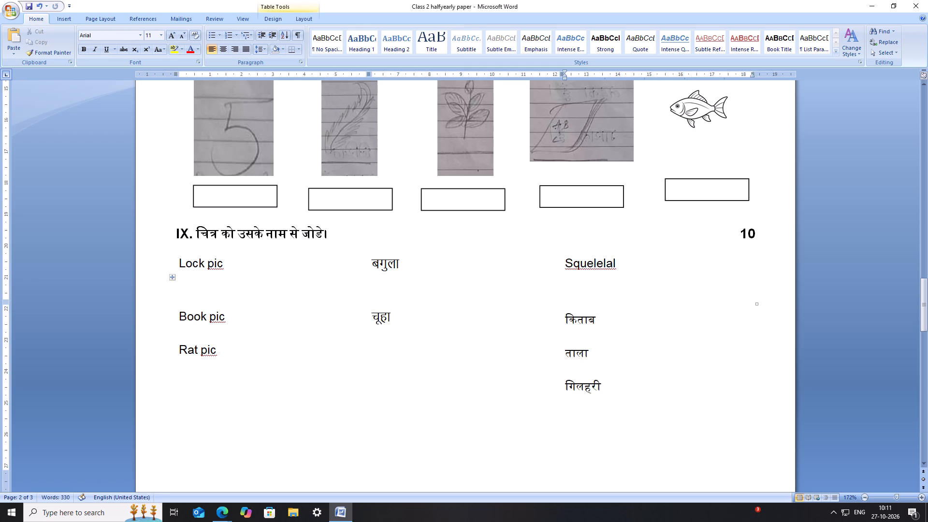
pyautogui.hotkey('ctrl', 'v')
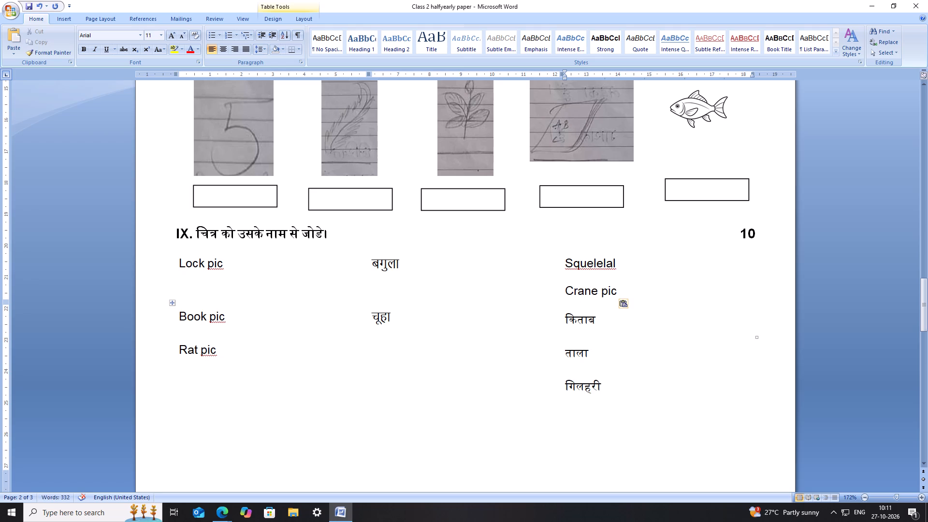
# Move किताब to the middle column of the Rat pic row and ताला to the middle column of the row below it.
pyautogui.moveTo(599, 323); pyautogui.dragTo(569, 319)
pyautogui.hotkey('ctrl', 'x')
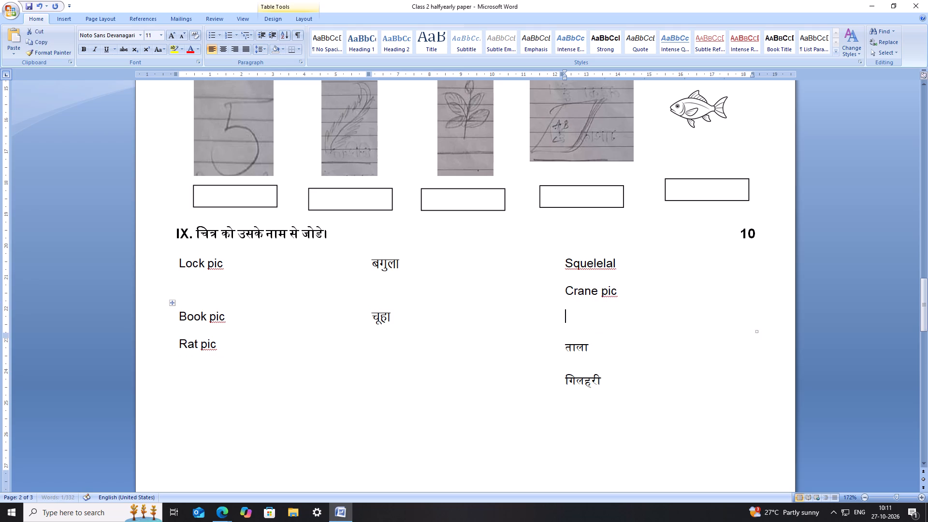
pyautogui.click(389, 362)
pyautogui.click(389, 356)
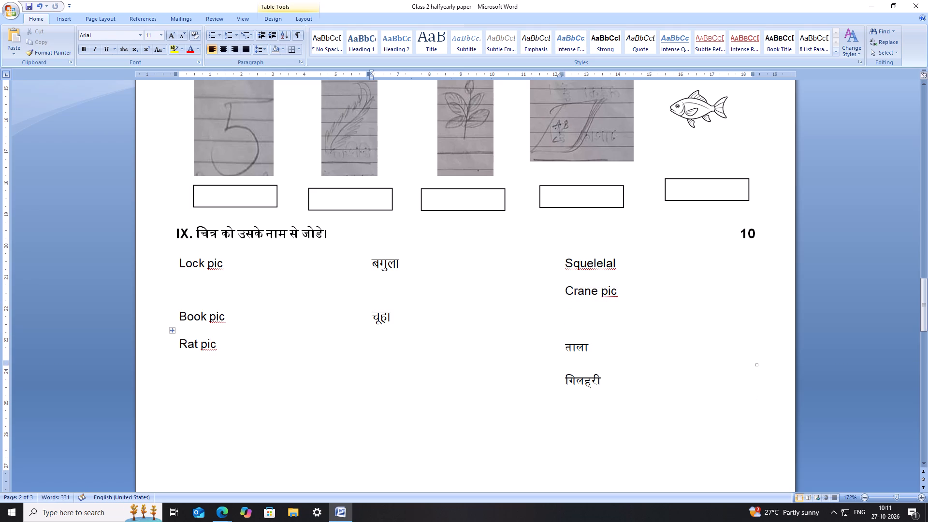
pyautogui.hotkey('ctrl', 'v')
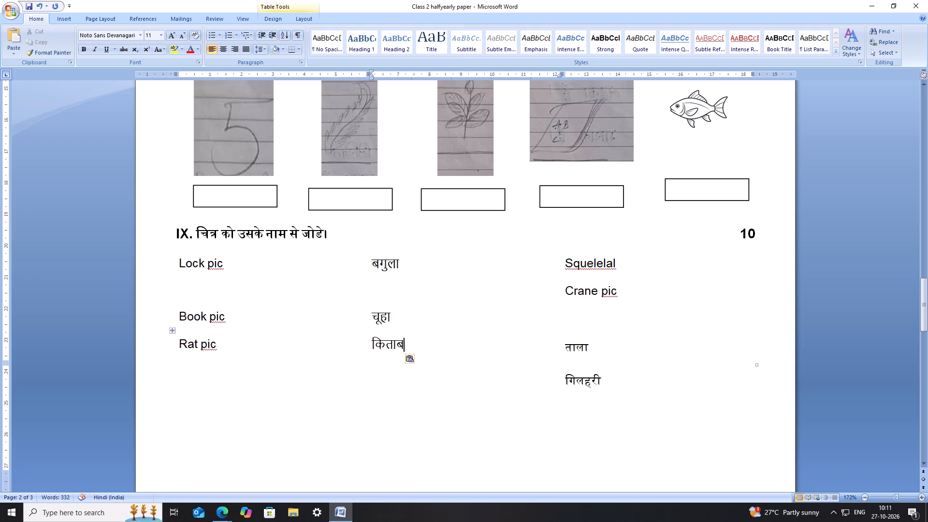
pyautogui.moveTo(592, 347); pyautogui.dragTo(565, 346)
pyautogui.hotkey('ctrl', 'x')
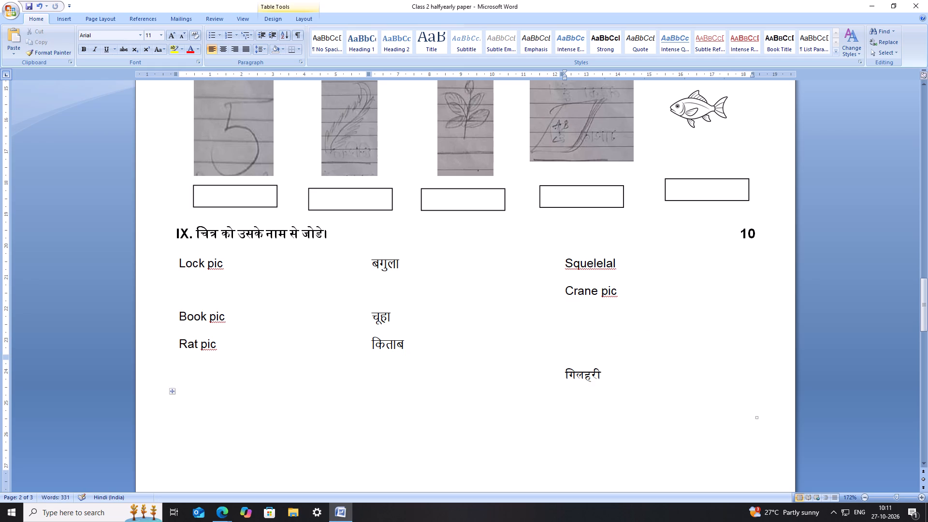
pyautogui.click(393, 384)
pyautogui.hotkey('ctrl', 'v')
# Move गिलहरी from the third column to the middle column of the row below ताला and save the paper.
pyautogui.moveTo(602, 376); pyautogui.dragTo(588, 375)
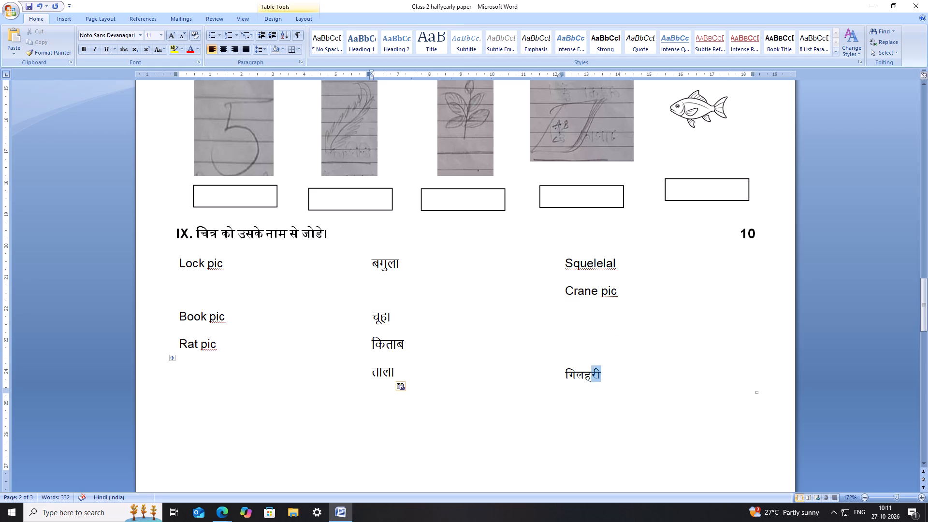
pyautogui.moveTo(588, 375); pyautogui.dragTo(568, 375)
pyautogui.hotkey('ctrl', 'x')
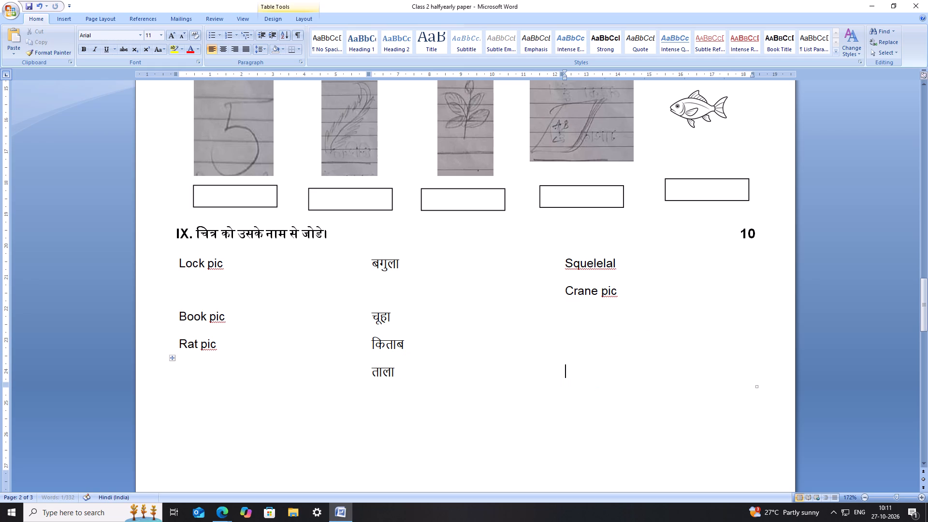
pyautogui.click(381, 417)
pyautogui.click(380, 403)
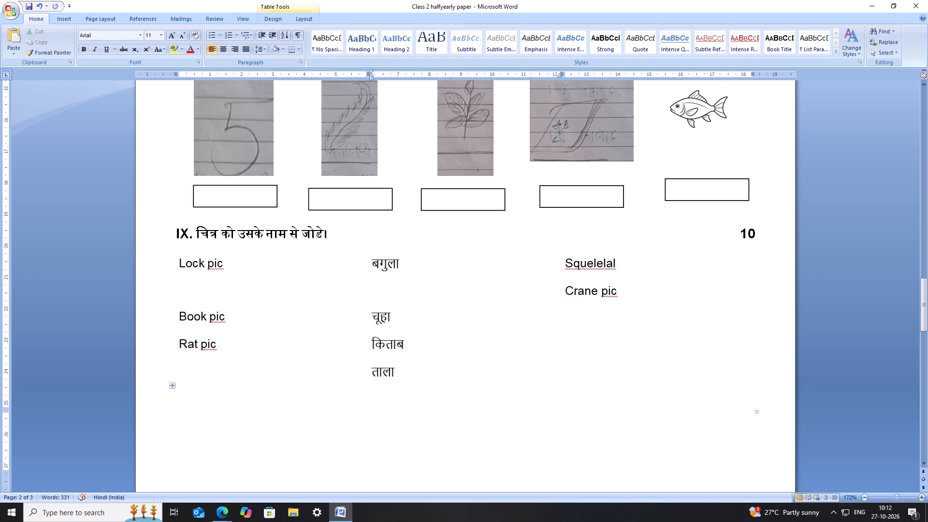
pyautogui.hotkey('ctrl', 'v')
pyautogui.hotkey('ctrl', 's')
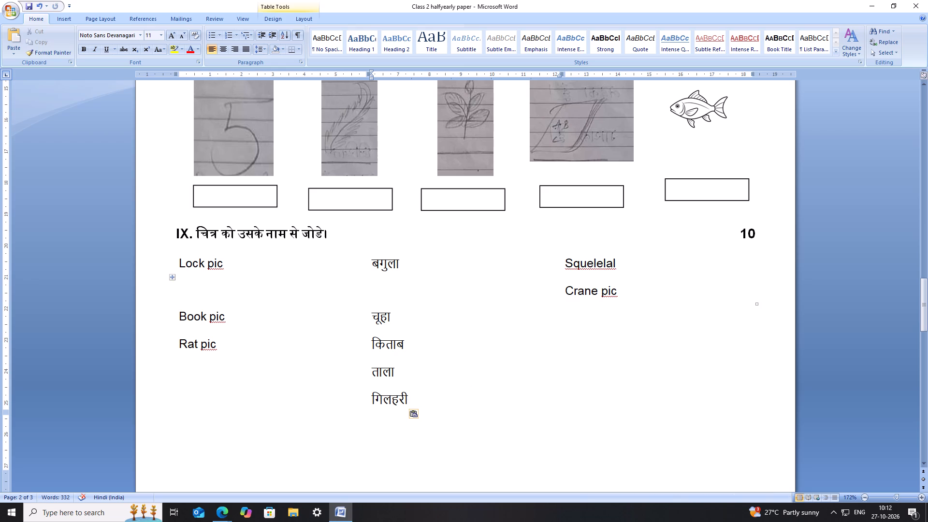
# Move the Crane pic label down to the third column of question IX's Book pic row.
pyautogui.moveTo(616, 292); pyautogui.dragTo(576, 295)
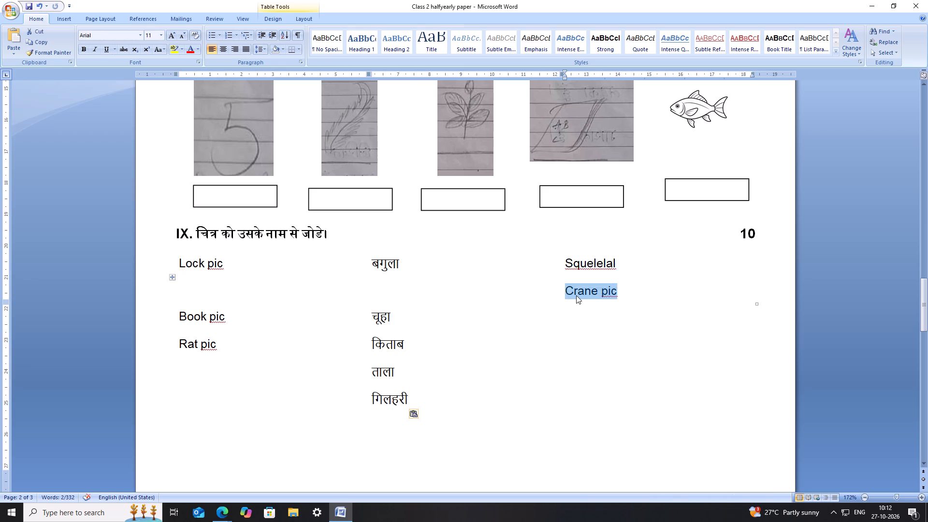
pyautogui.hotkey('ctrl', 'x')
pyautogui.click(573, 332)
pyautogui.click(579, 321)
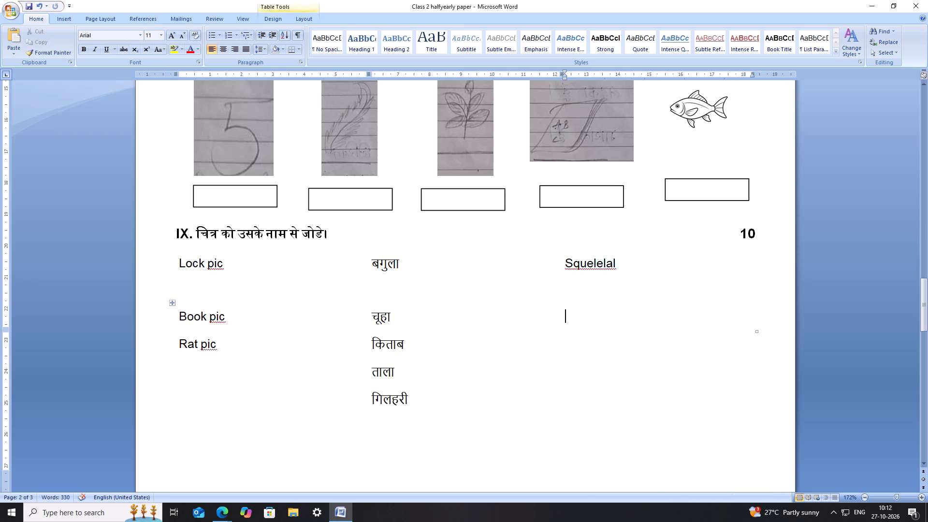
pyautogui.hotkey('ctrl', 'v')
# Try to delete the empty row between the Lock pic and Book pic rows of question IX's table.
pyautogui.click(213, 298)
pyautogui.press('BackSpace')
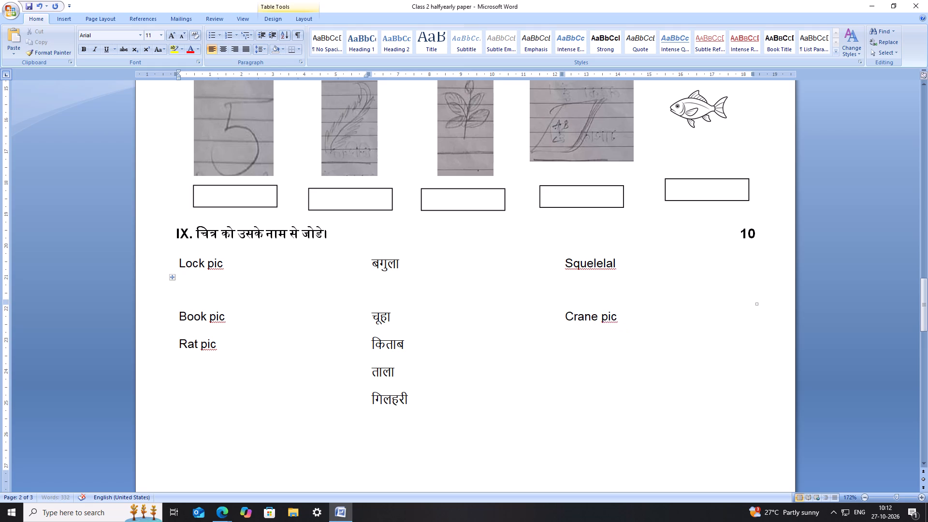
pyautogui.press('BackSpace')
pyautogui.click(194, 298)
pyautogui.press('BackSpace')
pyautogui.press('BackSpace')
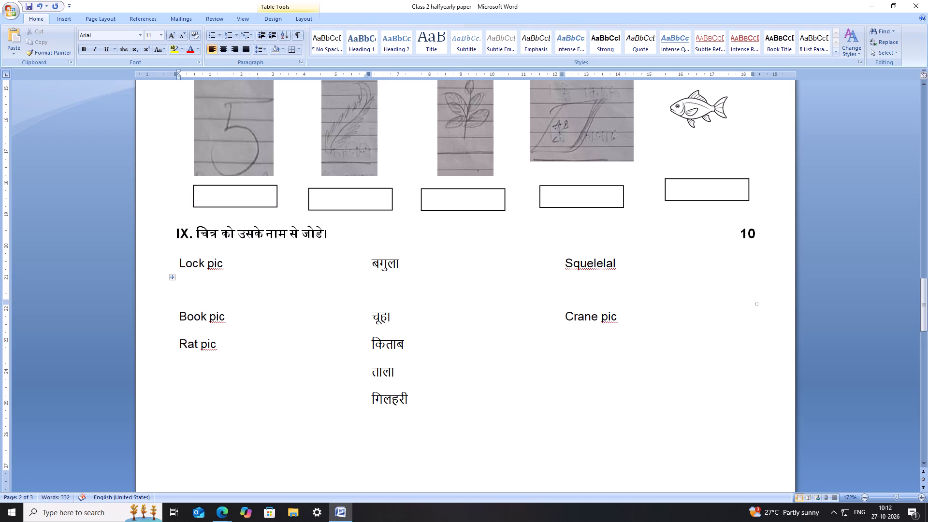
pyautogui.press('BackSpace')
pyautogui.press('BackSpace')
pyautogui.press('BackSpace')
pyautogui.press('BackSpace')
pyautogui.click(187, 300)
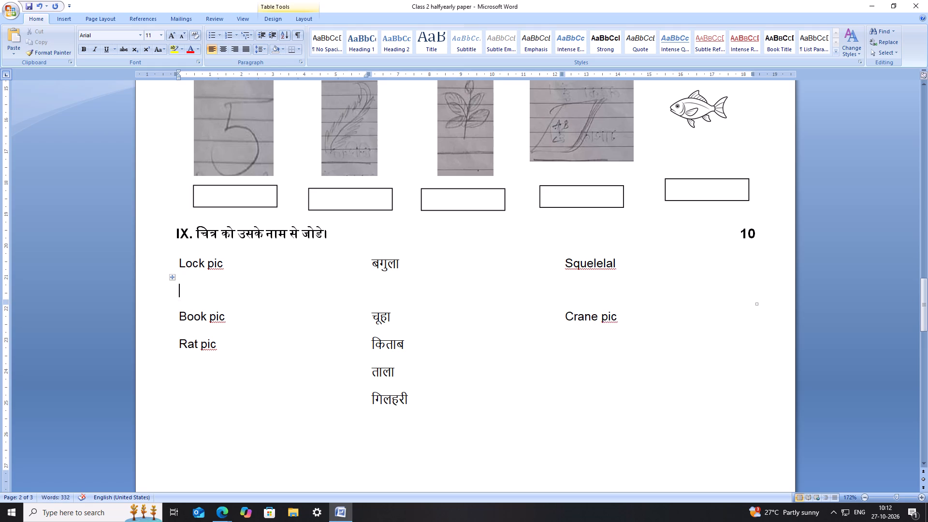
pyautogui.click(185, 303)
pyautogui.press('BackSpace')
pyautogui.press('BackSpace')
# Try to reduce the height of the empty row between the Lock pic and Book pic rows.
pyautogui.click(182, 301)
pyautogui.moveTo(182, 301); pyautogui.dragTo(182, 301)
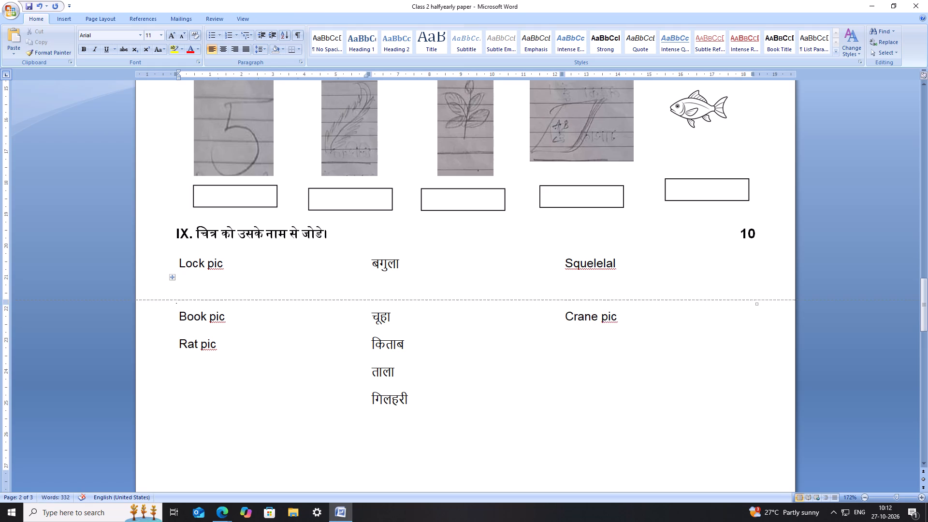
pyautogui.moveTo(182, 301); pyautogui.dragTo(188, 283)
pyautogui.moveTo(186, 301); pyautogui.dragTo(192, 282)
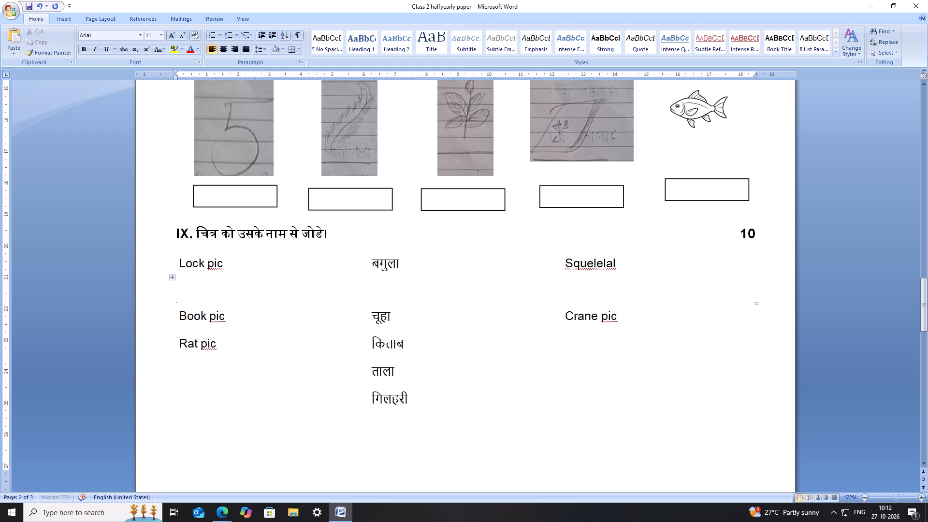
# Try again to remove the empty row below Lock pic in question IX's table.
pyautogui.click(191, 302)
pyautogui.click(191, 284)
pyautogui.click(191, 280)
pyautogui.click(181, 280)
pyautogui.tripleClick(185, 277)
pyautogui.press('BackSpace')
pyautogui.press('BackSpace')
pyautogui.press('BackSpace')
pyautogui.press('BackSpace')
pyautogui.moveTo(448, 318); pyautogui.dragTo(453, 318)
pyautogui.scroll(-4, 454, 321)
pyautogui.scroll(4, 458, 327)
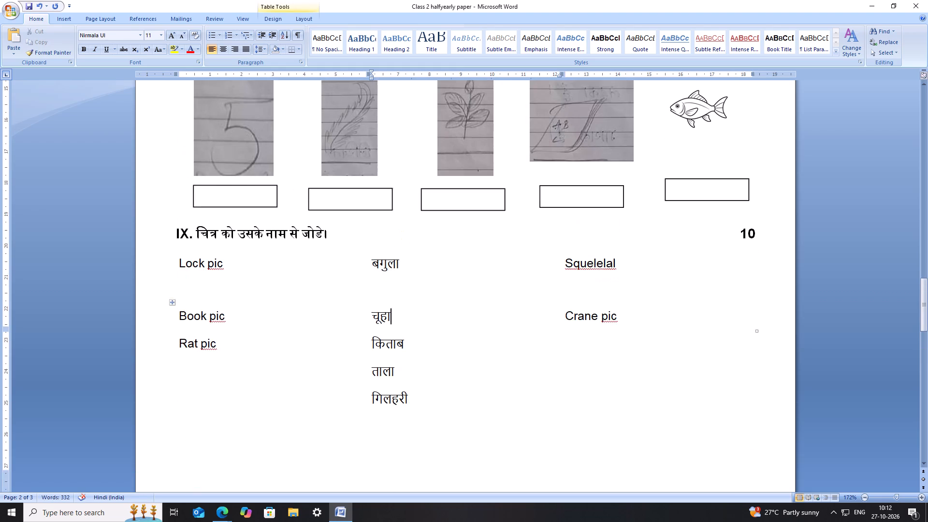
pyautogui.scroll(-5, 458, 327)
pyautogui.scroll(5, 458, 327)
# Insert a table with 14 columns and 1 row on a new line below item 1 (प) of question X.
pyautogui.scroll(-2, 235, 288)
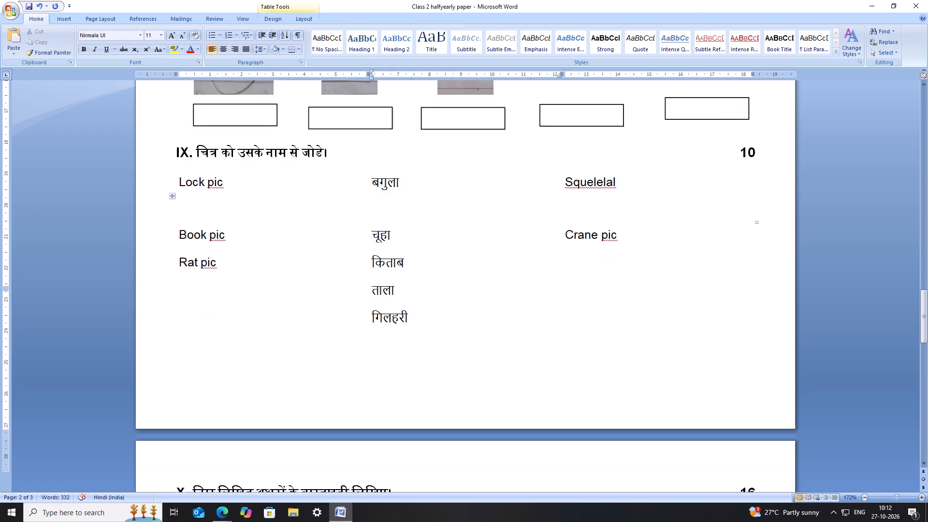
pyautogui.scroll(-8, 239, 293)
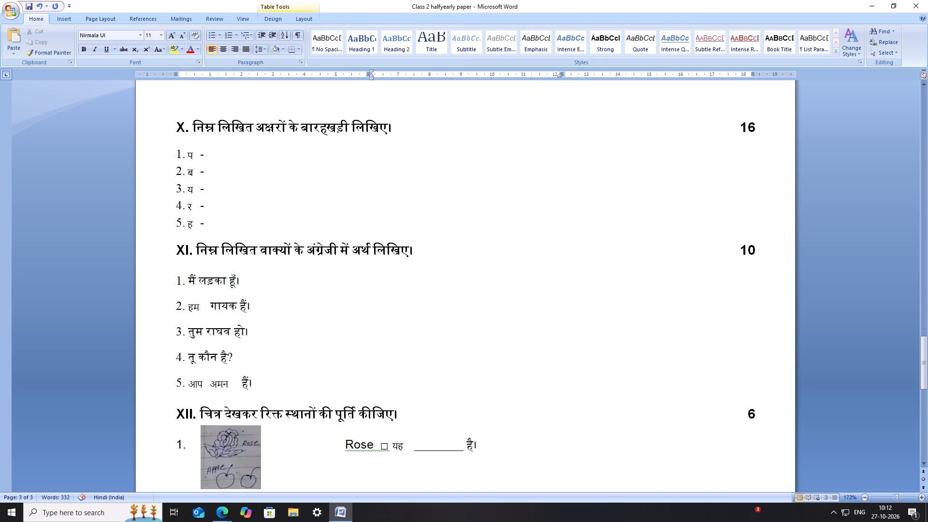
pyautogui.click(228, 164)
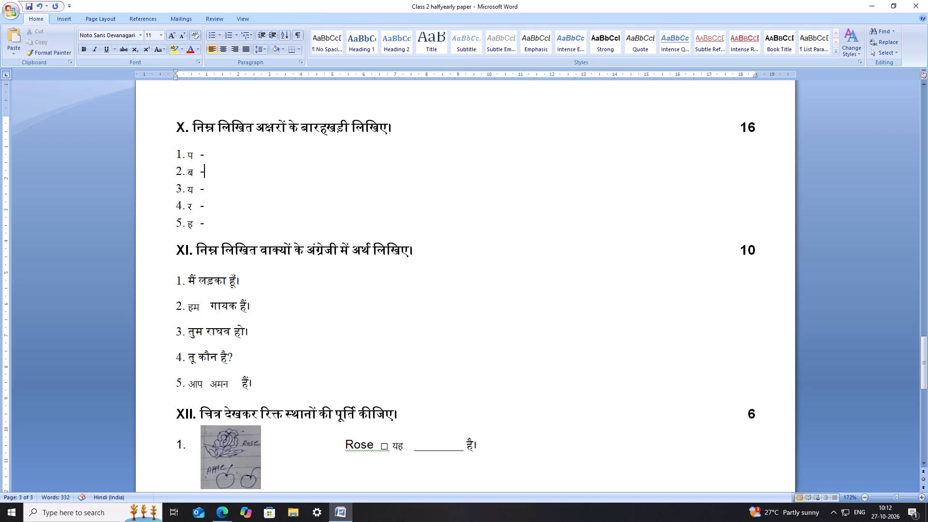
pyautogui.click(235, 154)
pyautogui.press('Return')
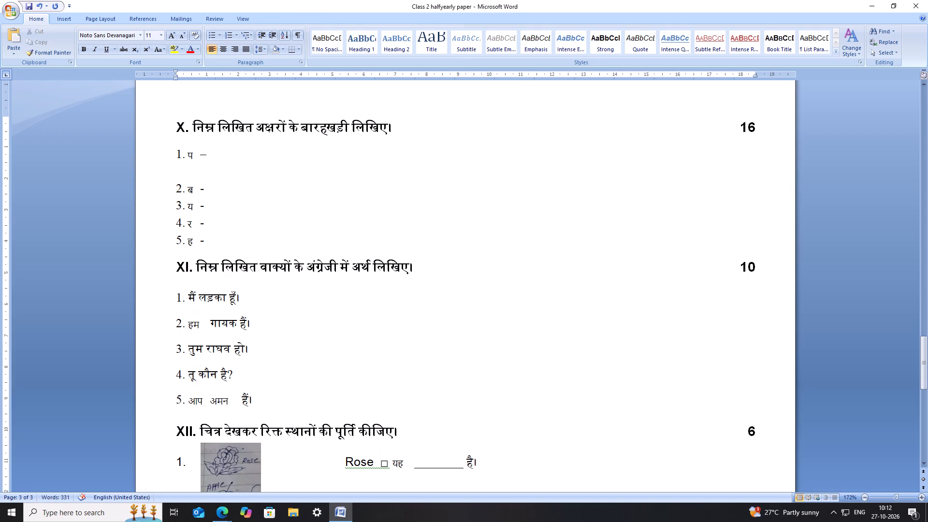
pyautogui.click(66, 16)
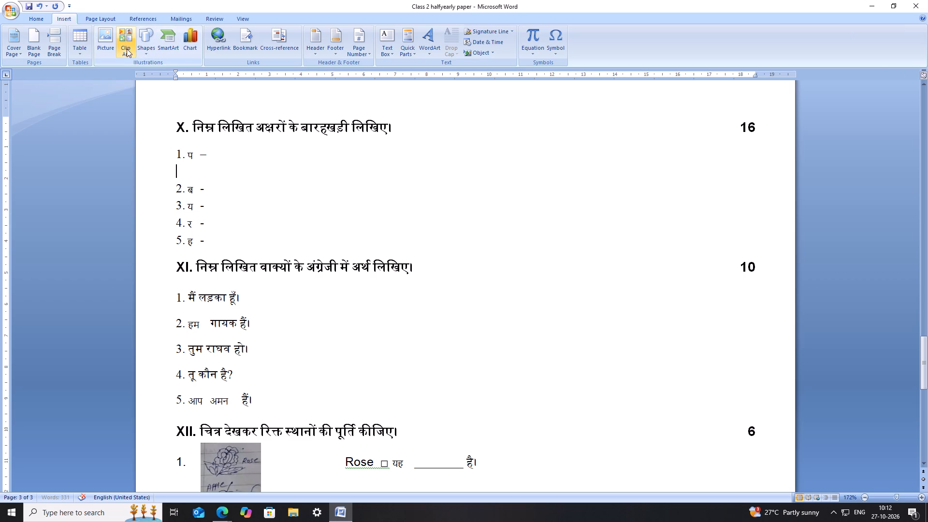
pyautogui.click(85, 54)
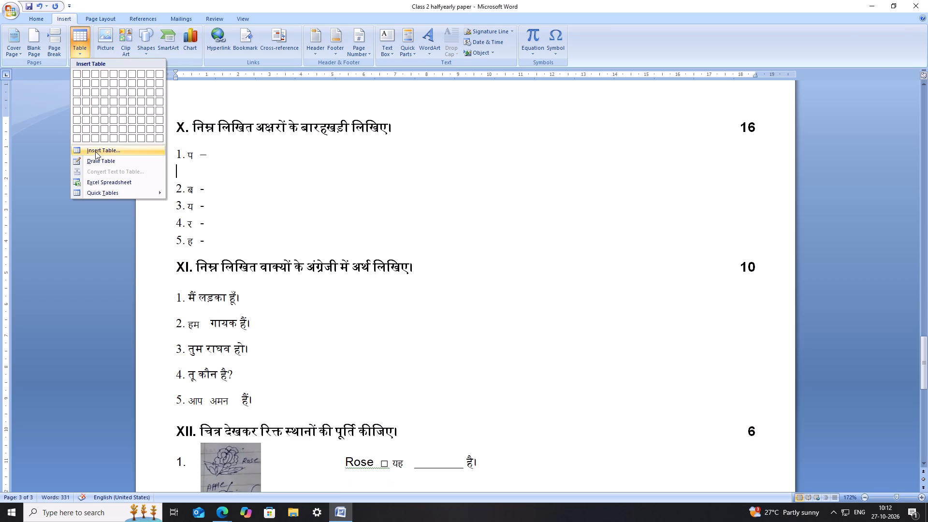
pyautogui.click(95, 151)
pyautogui.click(490, 220)
pyautogui.press('BackSpace')
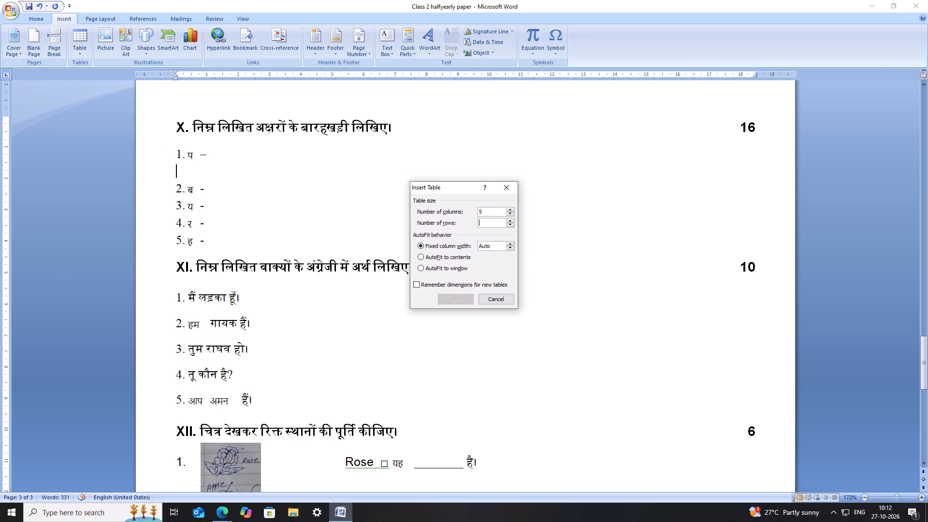
pyautogui.press('1')
pyautogui.click(487, 210)
pyautogui.press('BackSpace')
pyautogui.write('14')
pyautogui.click(458, 298)
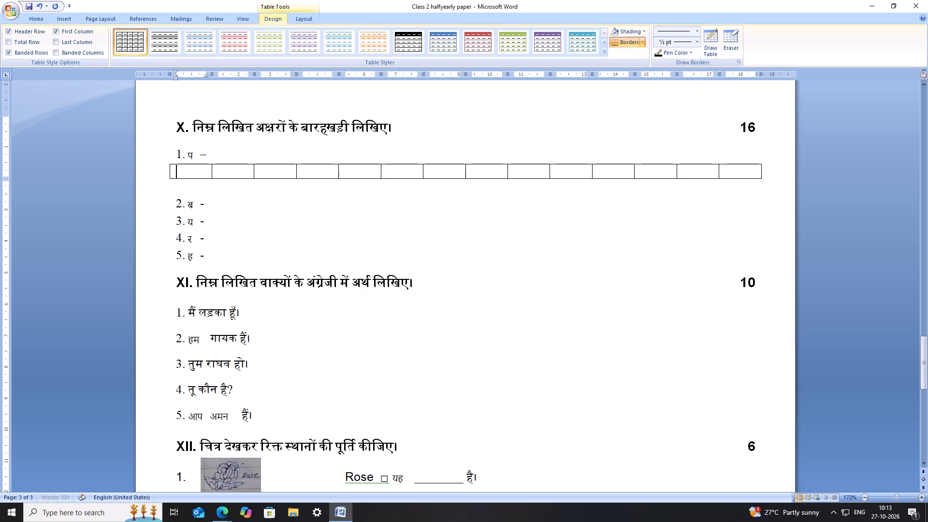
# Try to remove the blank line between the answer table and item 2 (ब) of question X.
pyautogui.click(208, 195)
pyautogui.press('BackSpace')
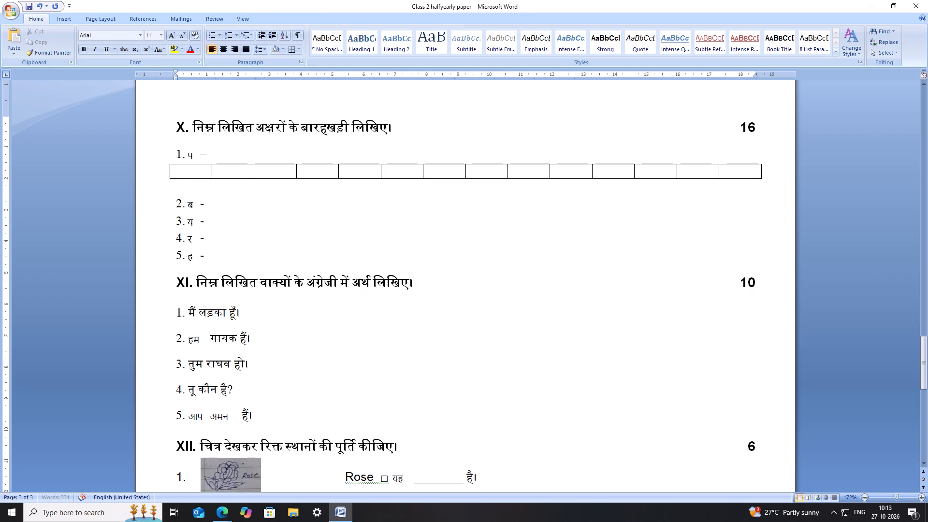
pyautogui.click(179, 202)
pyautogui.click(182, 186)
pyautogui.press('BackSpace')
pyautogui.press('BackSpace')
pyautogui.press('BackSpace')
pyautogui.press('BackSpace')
# Copy item 1's answer table onto a new line below item 2 (ब) of question X.
pyautogui.click(220, 211)
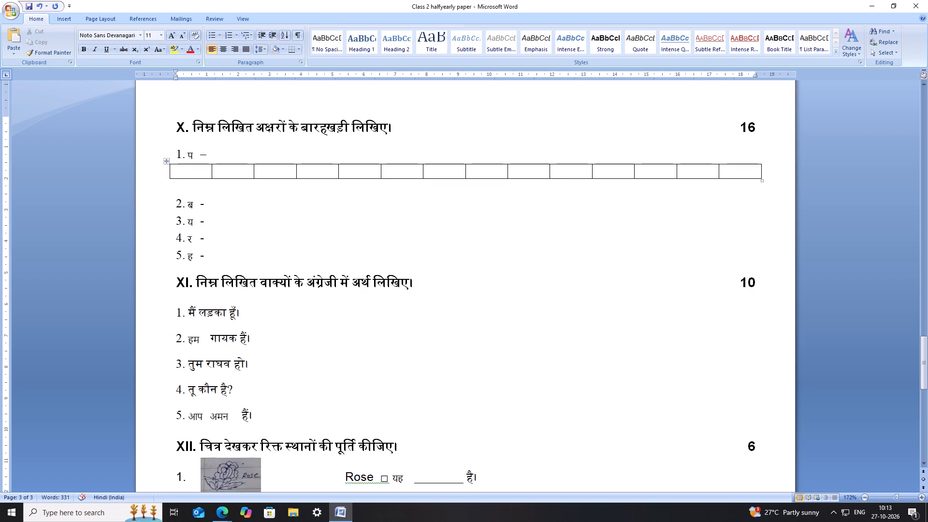
pyautogui.press('Return')
pyautogui.click(167, 160)
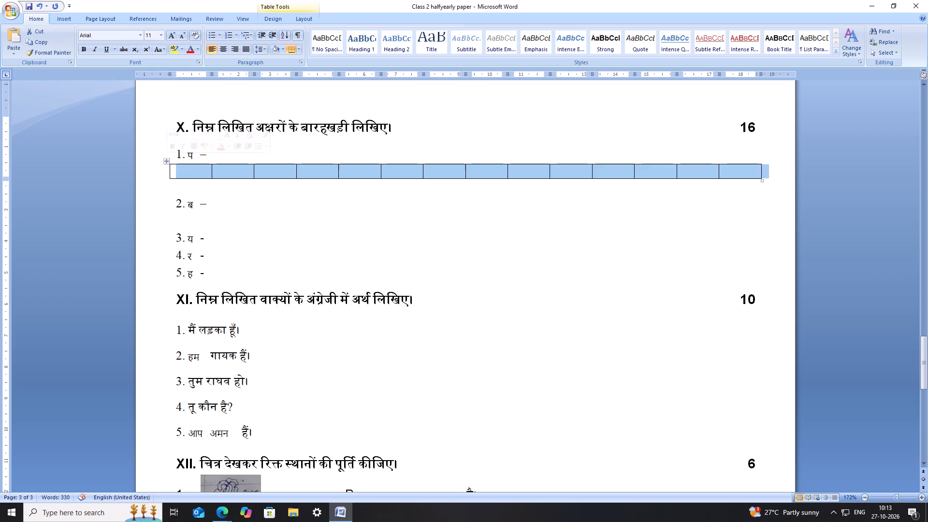
pyautogui.hotkey('ctrl', 'x')
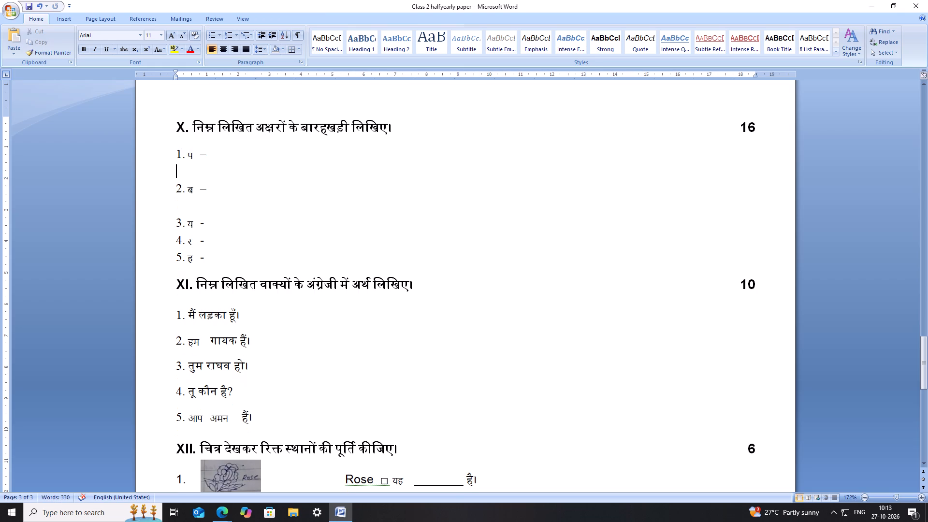
pyautogui.hotkey('ctrl', 'v')
pyautogui.click(169, 162)
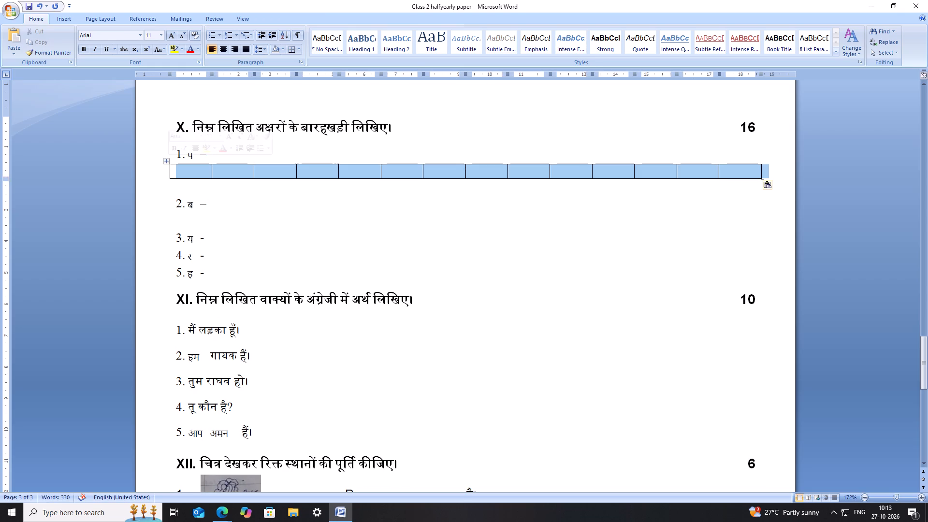
pyautogui.hotkey('ctrl', 'c')
pyautogui.click(204, 223)
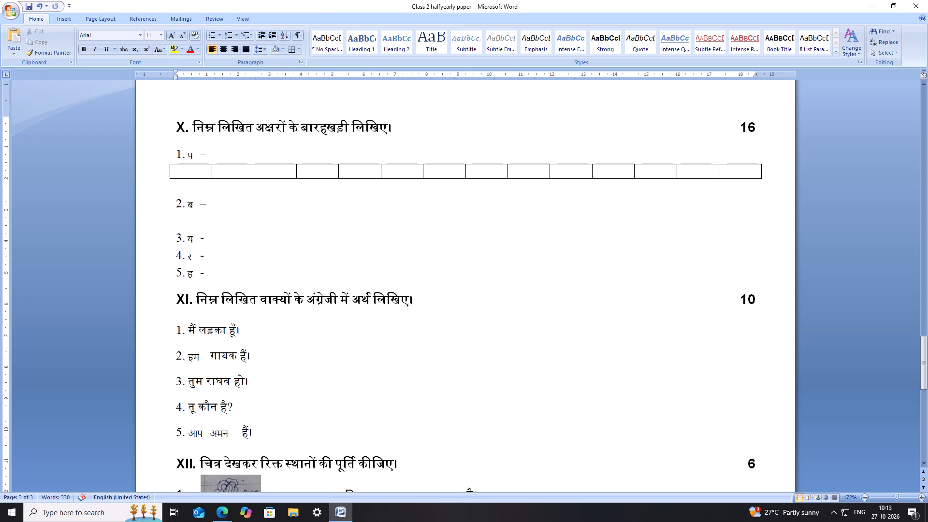
pyautogui.hotkey('ctrl', 'v')
pyautogui.press('BackSpace')
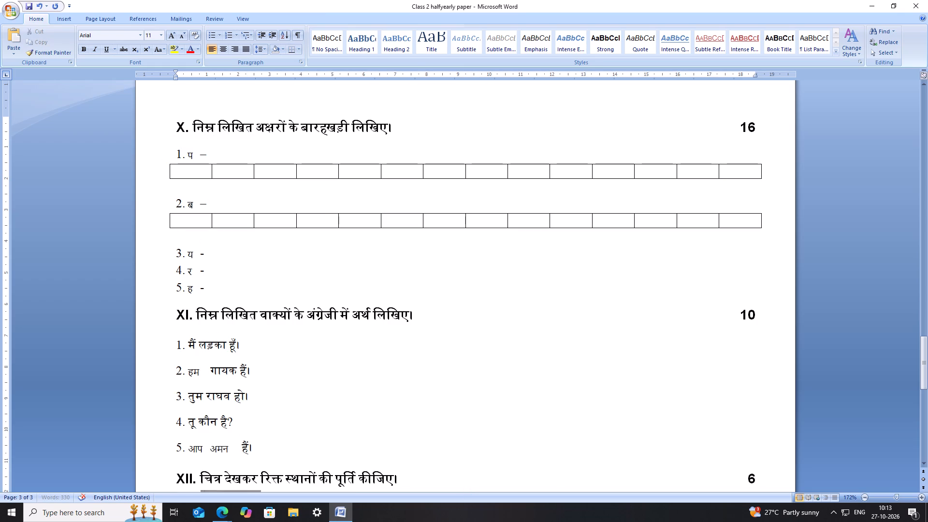
# Paste the answer table on new lines below items 3 (य) and 4 (र) of question X, and save the document.
pyautogui.click(215, 256)
pyautogui.press('Return')
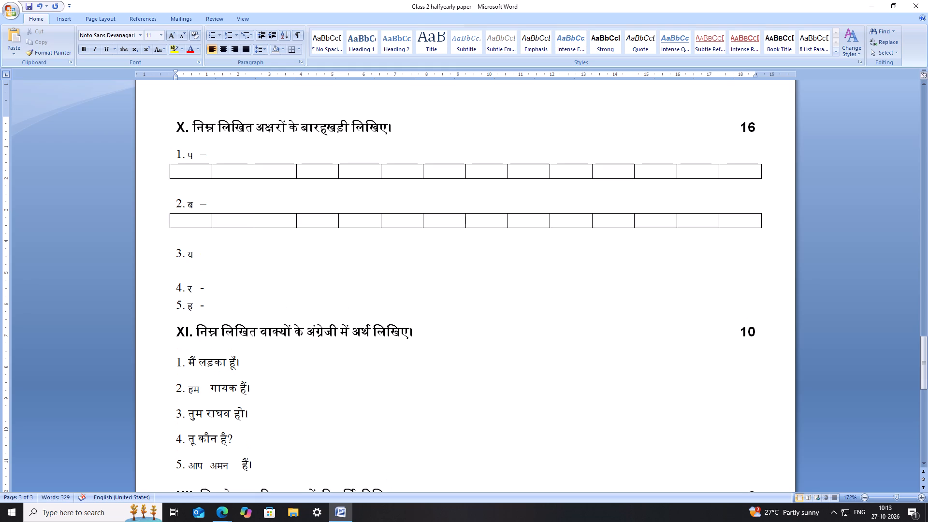
pyautogui.hotkey('ctrl', 'v')
pyautogui.click(211, 302)
pyautogui.press('Return')
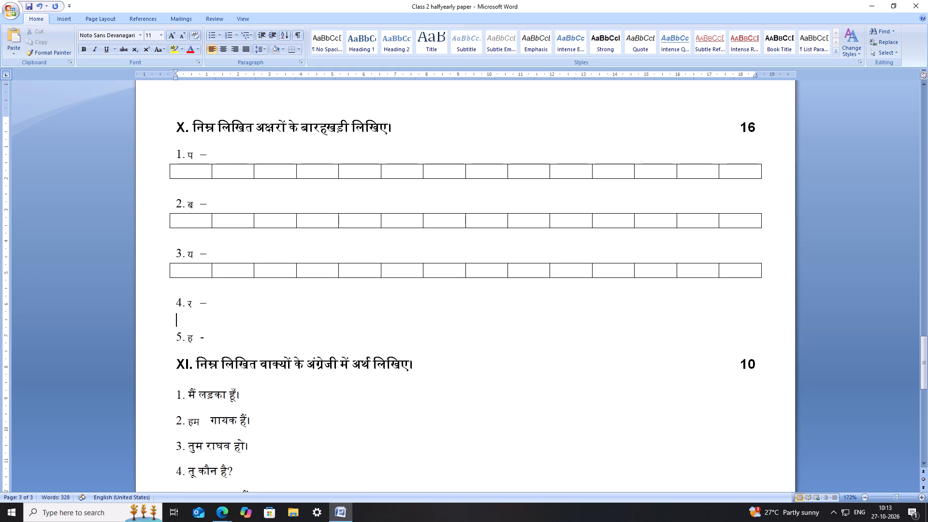
pyautogui.hotkey('ctrl', 'v')
pyautogui.hotkey('ctrl', 's')
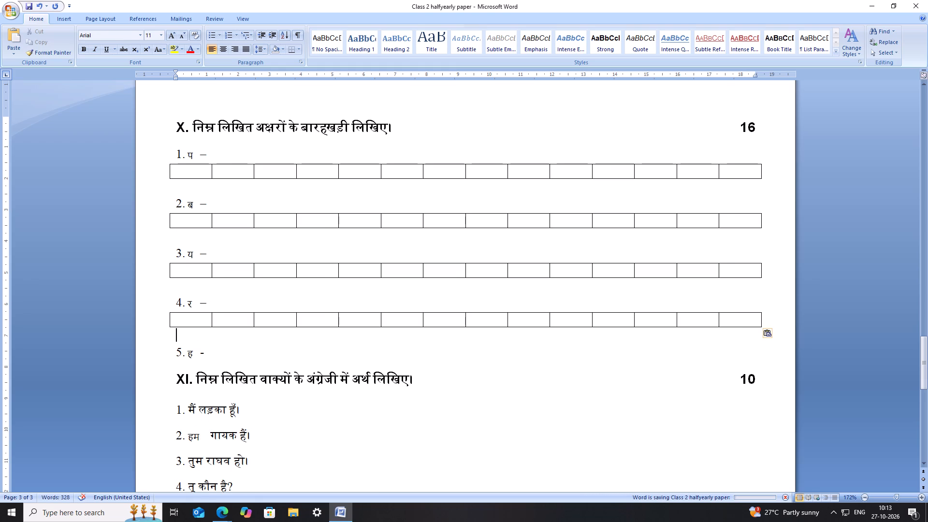
# Paste the answer table on a new line below item 5 (ह) of question X and save the document.
pyautogui.click(207, 349)
pyautogui.click(212, 352)
pyautogui.press('\\')
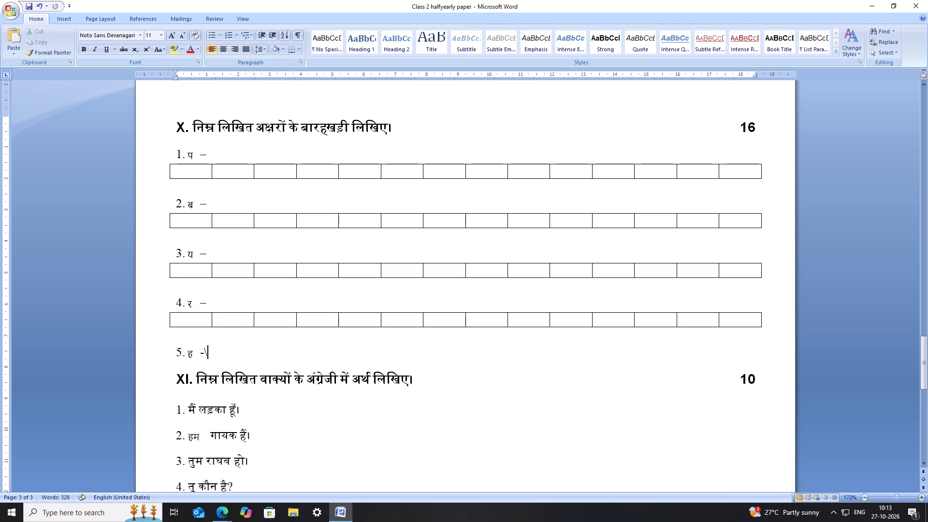
pyautogui.press('BackSpace')
pyautogui.press('Return')
pyautogui.hotkey('ctrl', 'v')
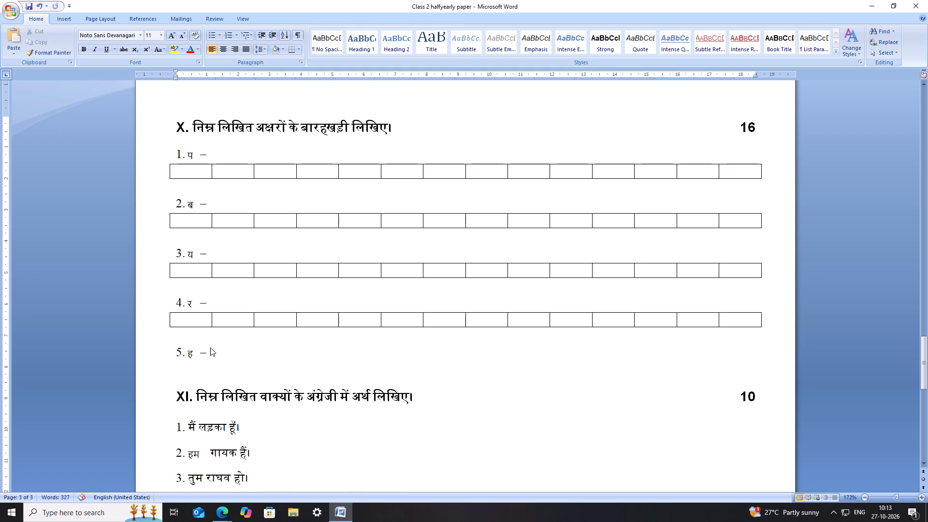
pyautogui.hotkey('ctrl', 's')
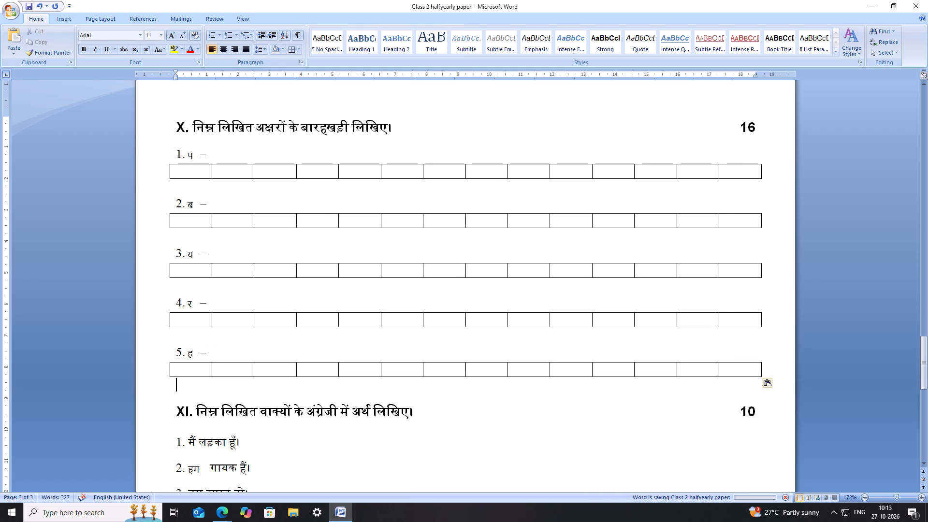
# Add two blank lines below sentence 1 of question XI, undoing the automatic list numbering.
pyautogui.scroll(-4, 478, 260)
pyautogui.scroll(-3, 388, 262)
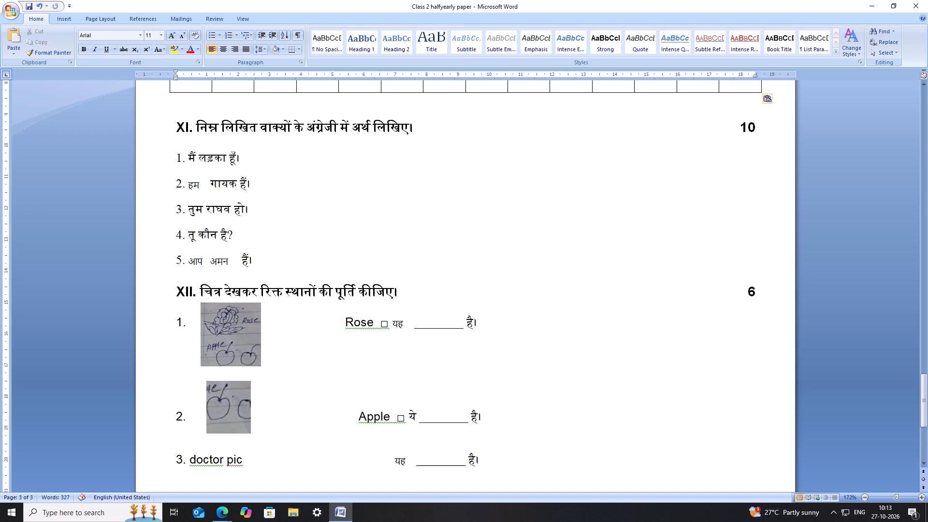
pyautogui.click(252, 160)
pyautogui.press('Return')
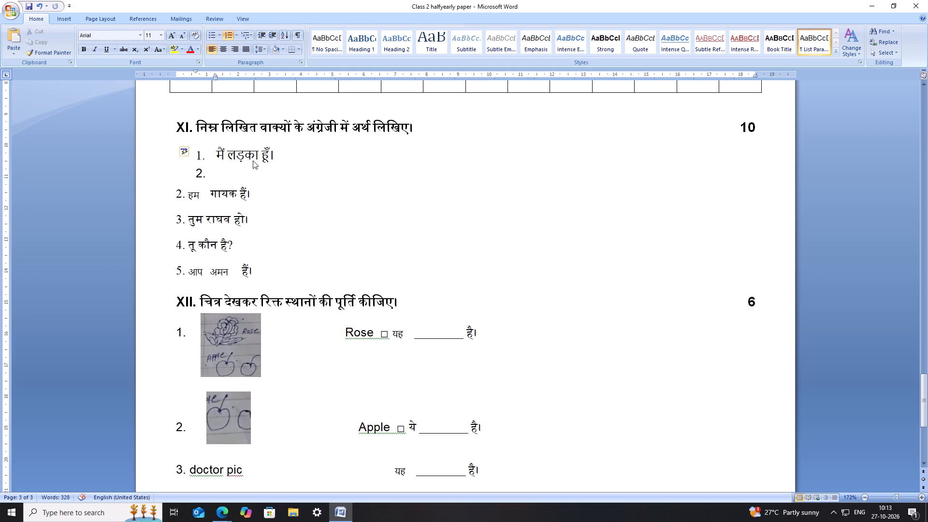
pyautogui.hotkey('ctrl', 'z')
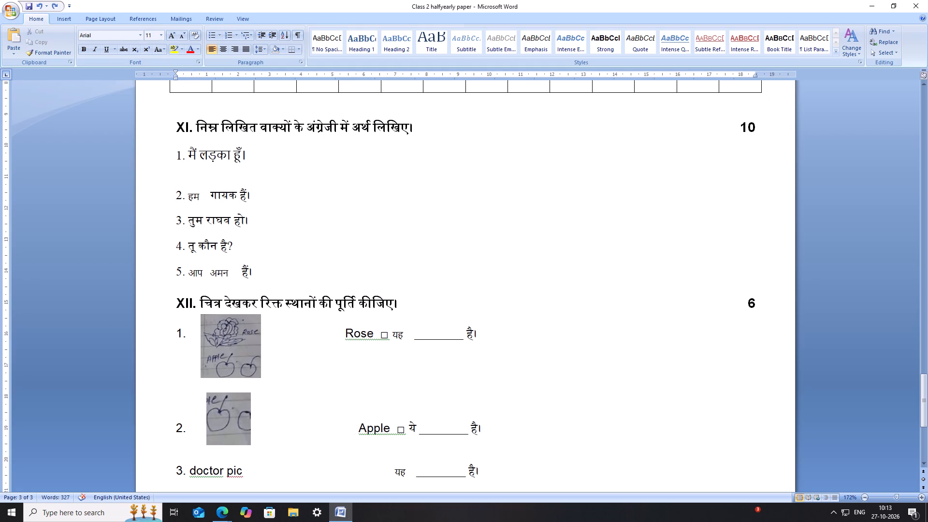
pyautogui.press('Return')
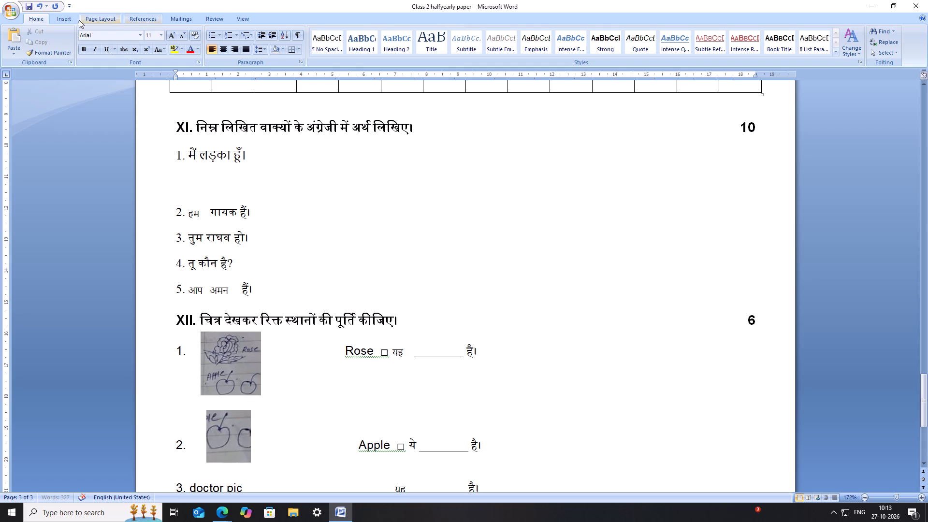
# Draw a nearly horizontal answer line about 11.84 cm long in the space below sentence 1 of question XI.
pyautogui.click(75, 20)
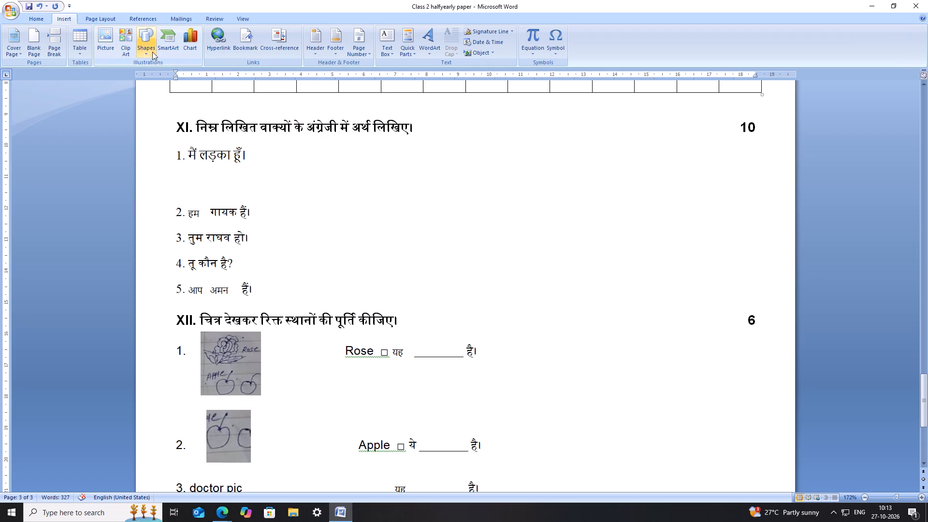
pyautogui.click(147, 53)
pyautogui.click(150, 72)
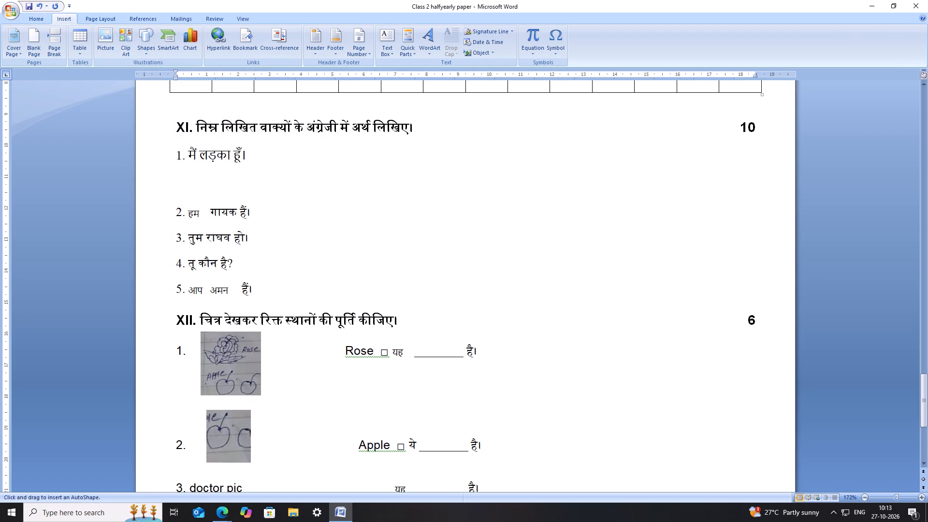
pyautogui.moveTo(181, 188); pyautogui.dragTo(724, 197)
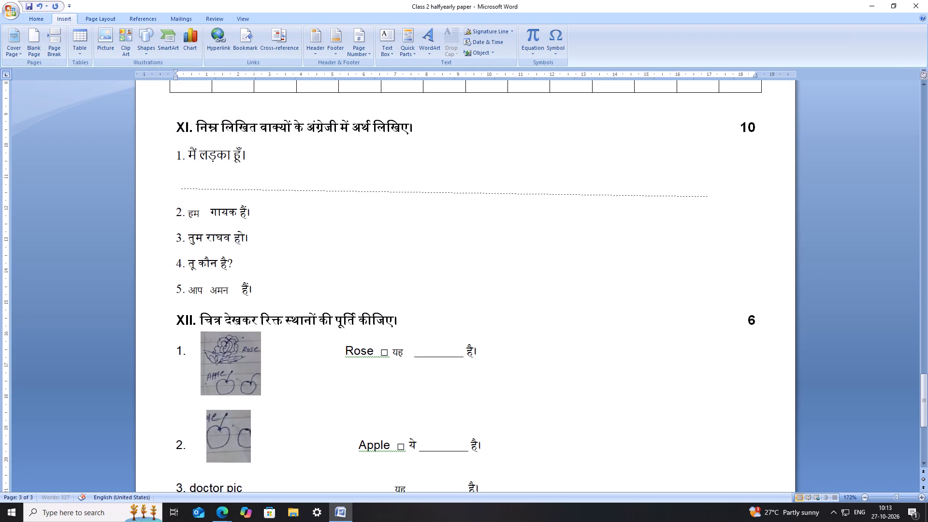
pyautogui.moveTo(724, 197); pyautogui.dragTo(555, 188)
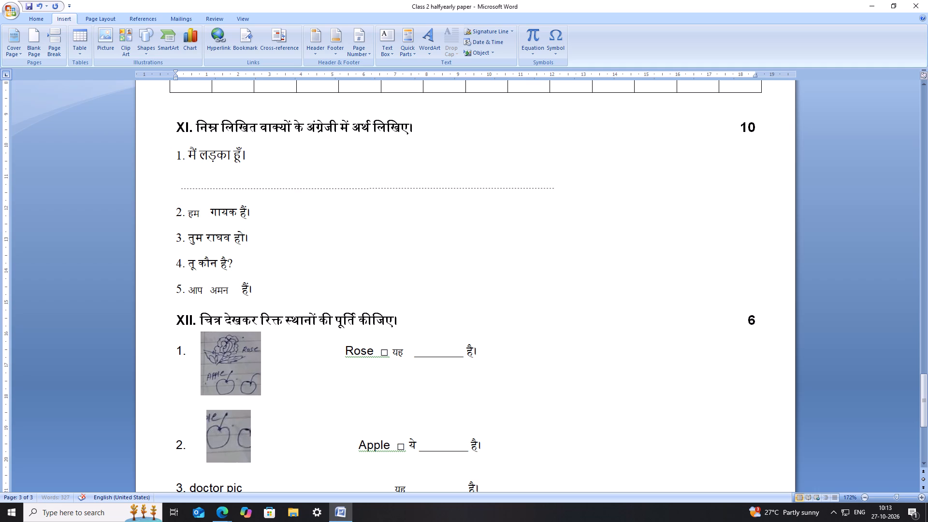
pyautogui.moveTo(555, 188); pyautogui.dragTo(553, 190)
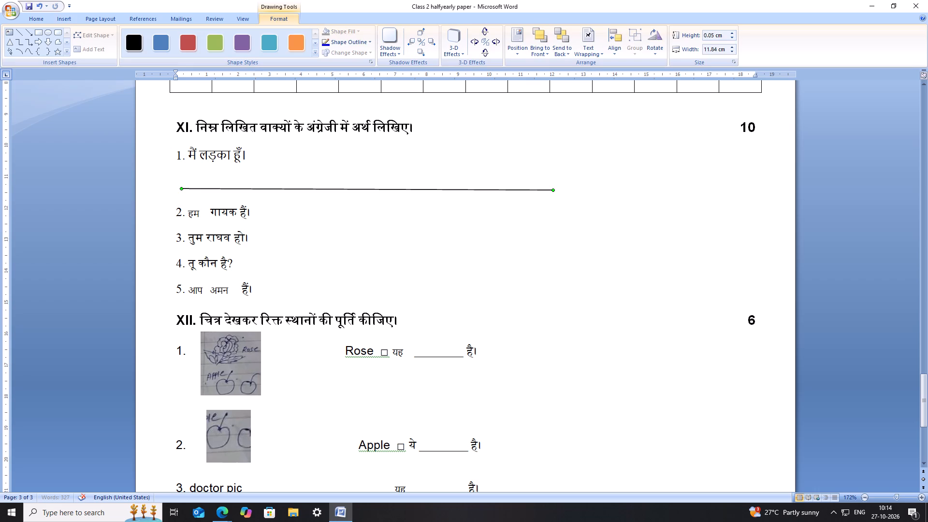
# Copy the answer line, add two blank lines below sentence 2 of question XI, and place the pasted line there.
pyautogui.hotkey('ctrl', 'c')
pyautogui.click(303, 216)
pyautogui.press('Return')
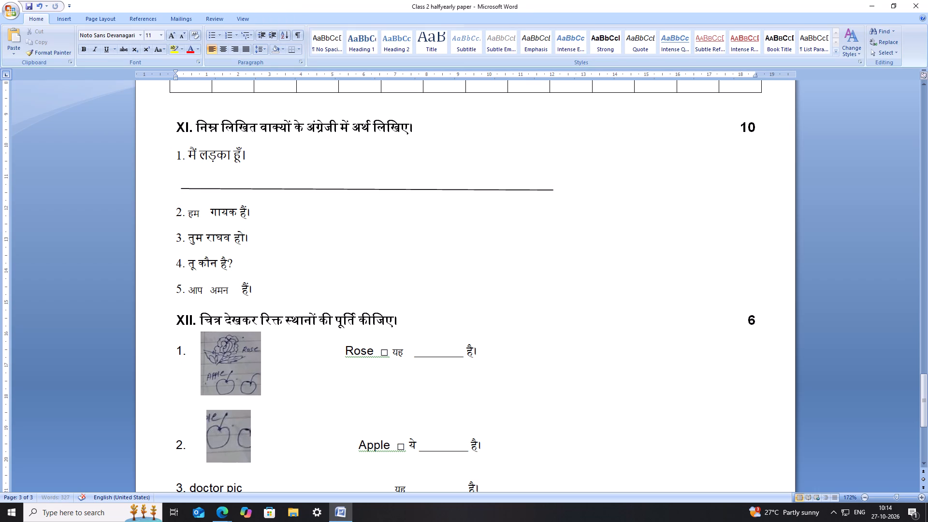
pyautogui.press('Return')
pyautogui.hotkey('ctrl', 'v')
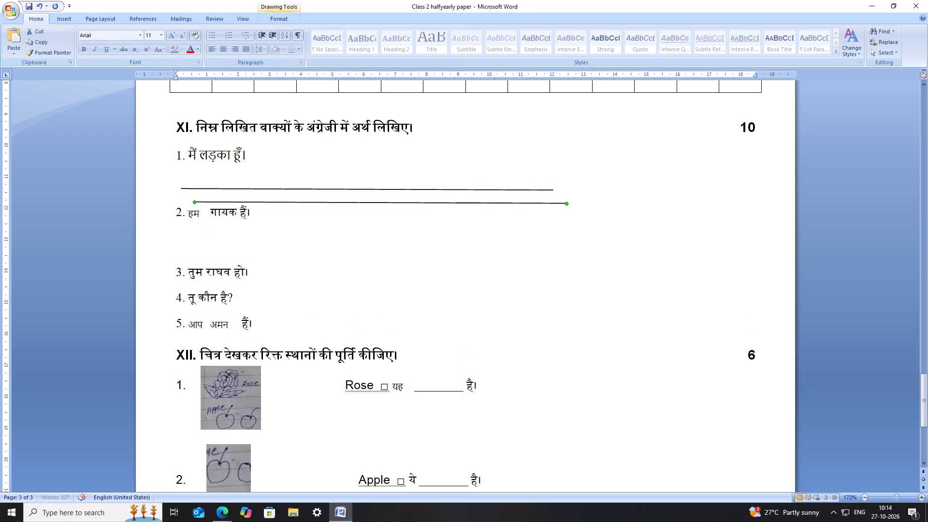
pyautogui.moveTo(311, 203); pyautogui.dragTo(292, 248)
pyautogui.moveTo(292, 248); pyautogui.dragTo(301, 247)
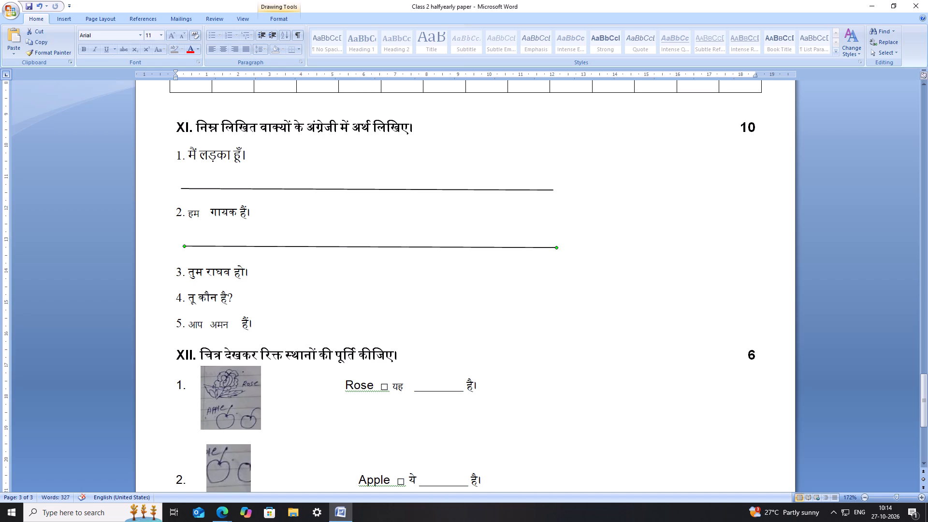
# Add two blank lines below sentence 3 of question XI and place a copy of the answer line in that space.
pyautogui.click(280, 280)
pyautogui.press('Return')
pyautogui.press('Return')
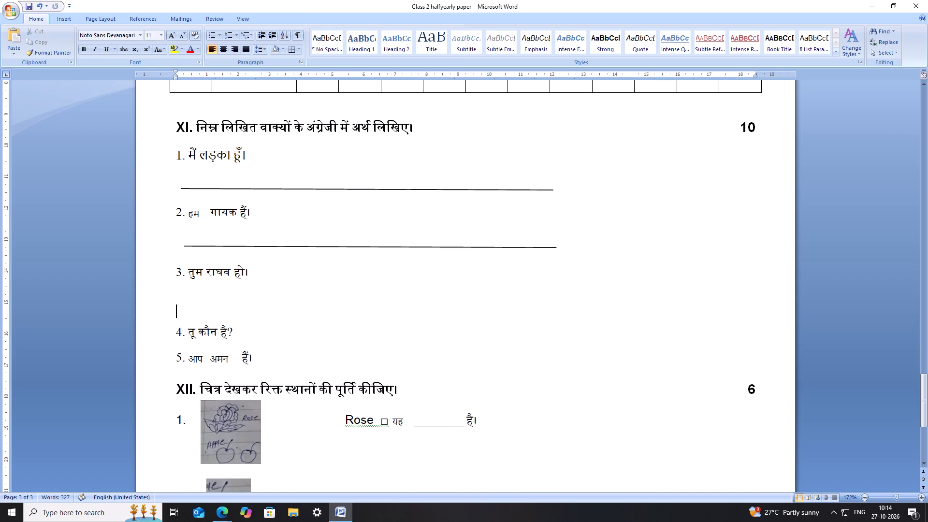
pyautogui.click(302, 246)
pyautogui.hotkey('ctrl', 'c')
pyautogui.hotkey('ctrl', 'v')
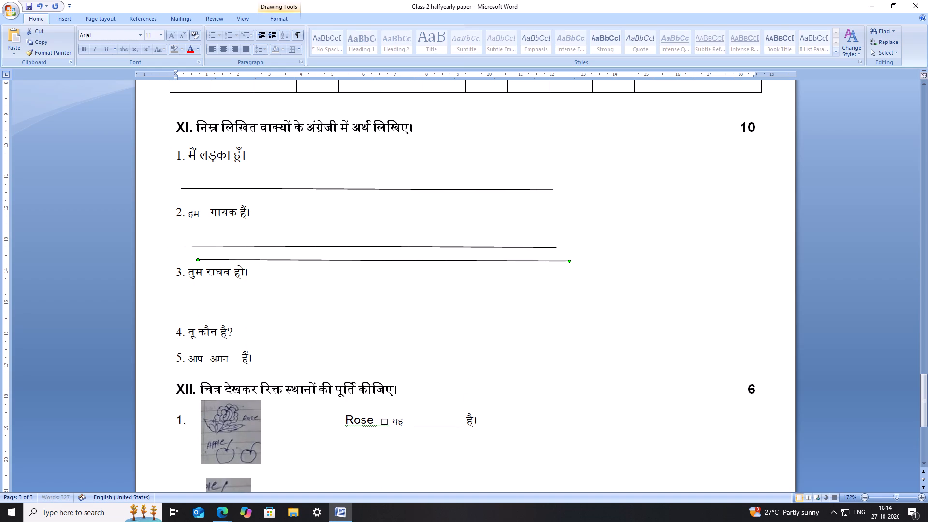
pyautogui.moveTo(308, 259); pyautogui.dragTo(290, 306)
pyautogui.moveTo(290, 306); pyautogui.dragTo(291, 304)
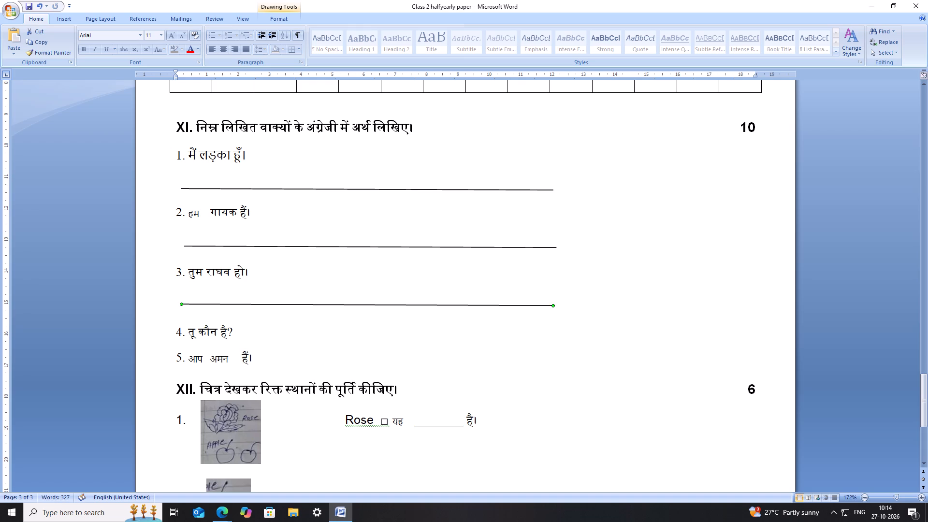
# Add two blank lines below sentence 4 of question XI and place a copy of the answer line in that space.
pyautogui.click(278, 327)
pyautogui.press('Return')
pyautogui.press('Return')
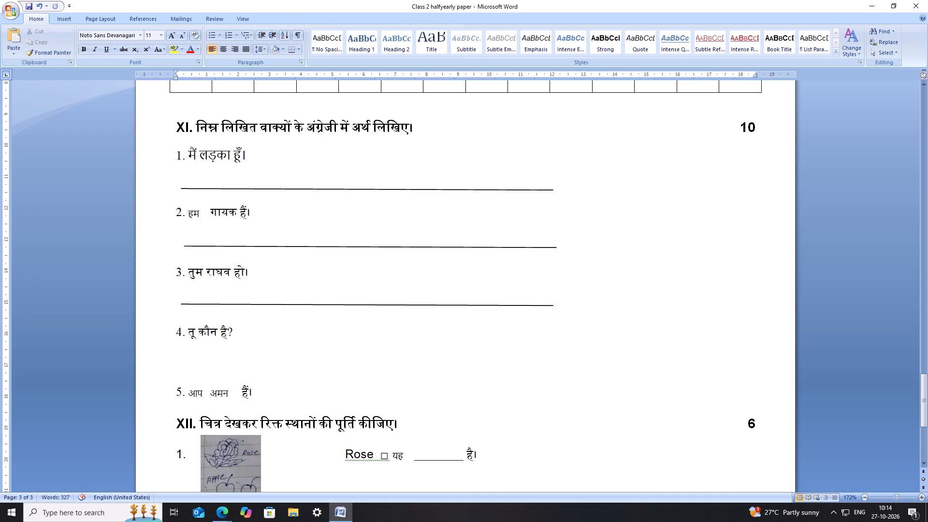
pyautogui.click(277, 305)
pyautogui.hotkey('ctrl', 'c')
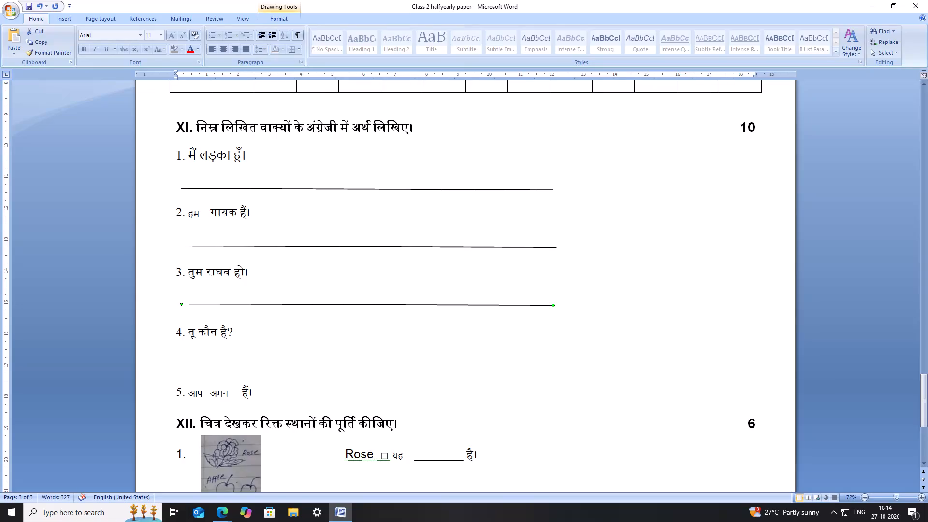
pyautogui.hotkey('ctrl', 'v')
pyautogui.moveTo(312, 319); pyautogui.dragTo(300, 360)
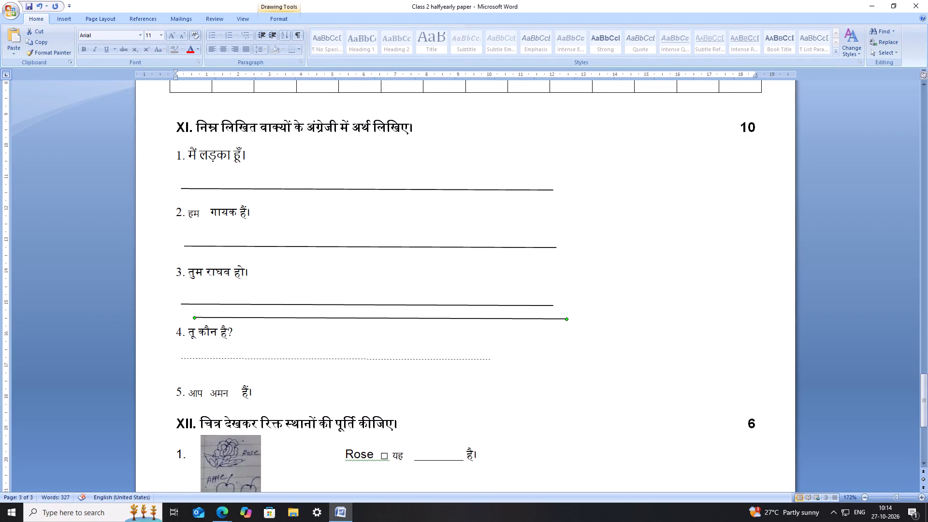
pyautogui.moveTo(300, 360); pyautogui.dragTo(300, 366)
# Add two blank lines below sentence 5 of question XI, place a copy of the answer line there, and save the document.
pyautogui.click(302, 390)
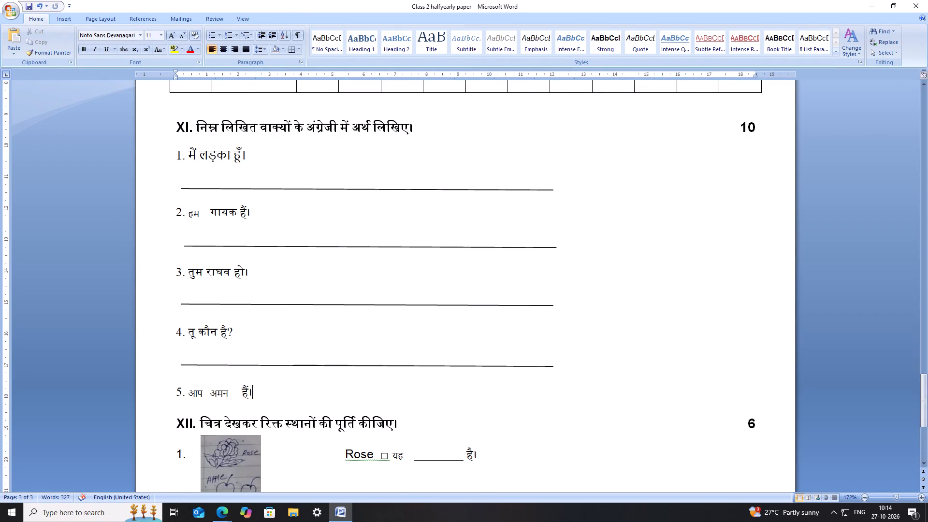
pyautogui.press('Return')
pyautogui.press('Return')
pyautogui.click(296, 366)
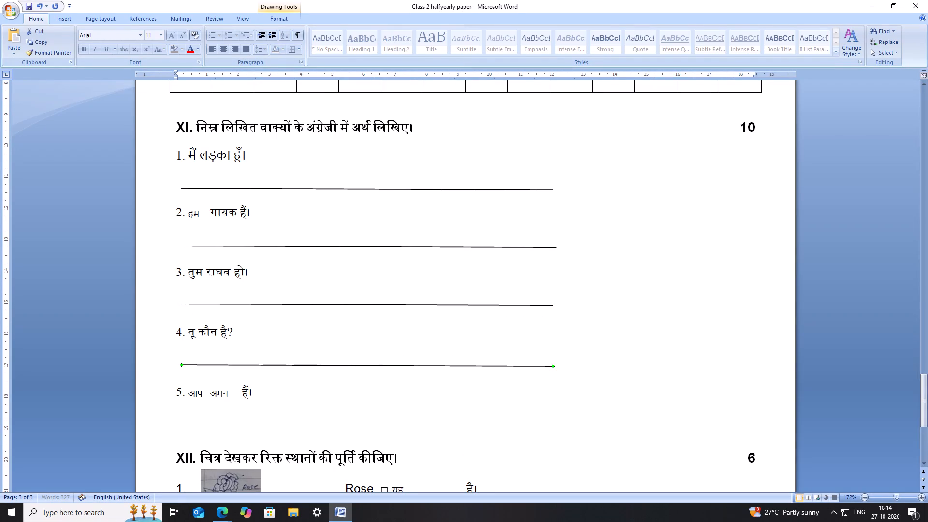
pyautogui.hotkey('ctrl', 'c')
pyautogui.click(272, 410)
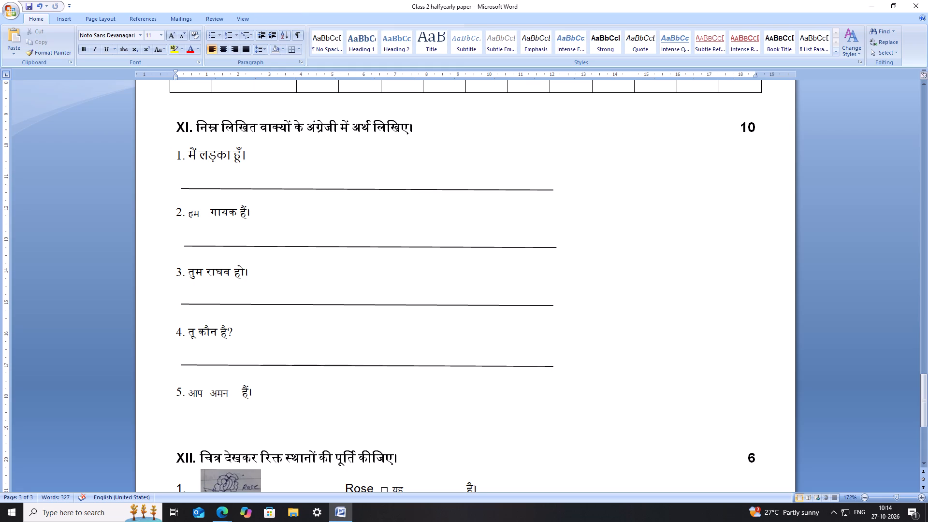
pyautogui.hotkey('ctrl', 'v')
pyautogui.moveTo(279, 377); pyautogui.dragTo(266, 426)
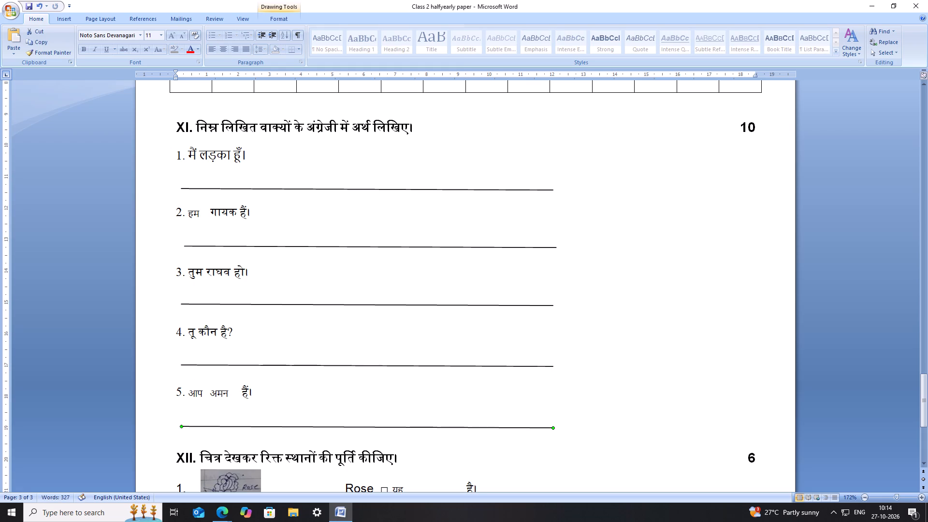
pyautogui.click(544, 272)
pyautogui.hotkey('ctrl', 's')
pyautogui.hotkey('ctrl', 's')
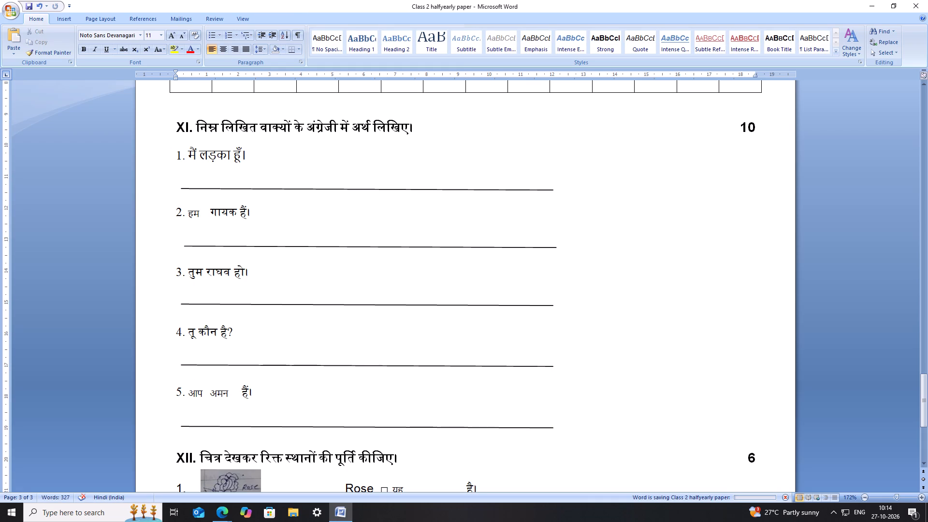
# Switch to the PaperAI page, replace the last word with "vah", apply the suggestion वह, and copy it.
pyautogui.scroll(-7, 622, 251)
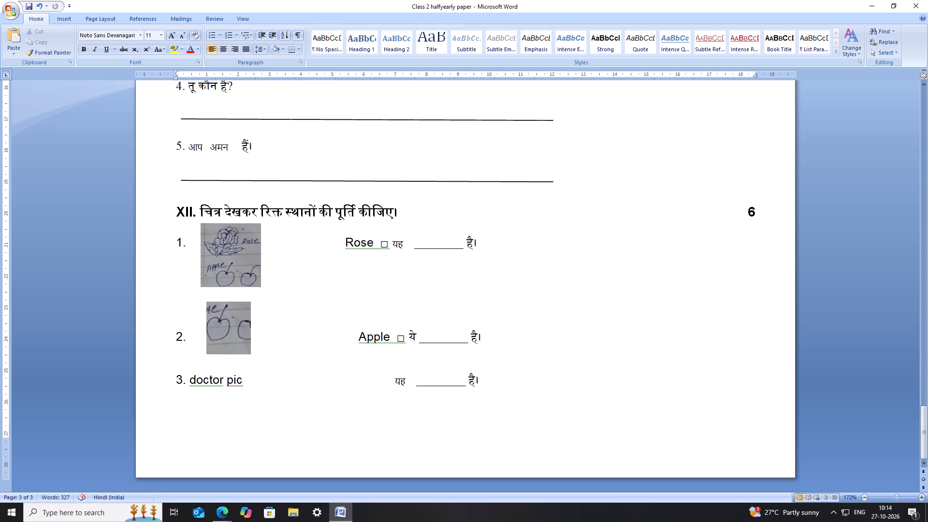
pyautogui.scroll(-4, 344, 284)
pyautogui.scroll(-6, 717, 293)
pyautogui.scroll(5, 718, 294)
pyautogui.scroll(-13, 718, 294)
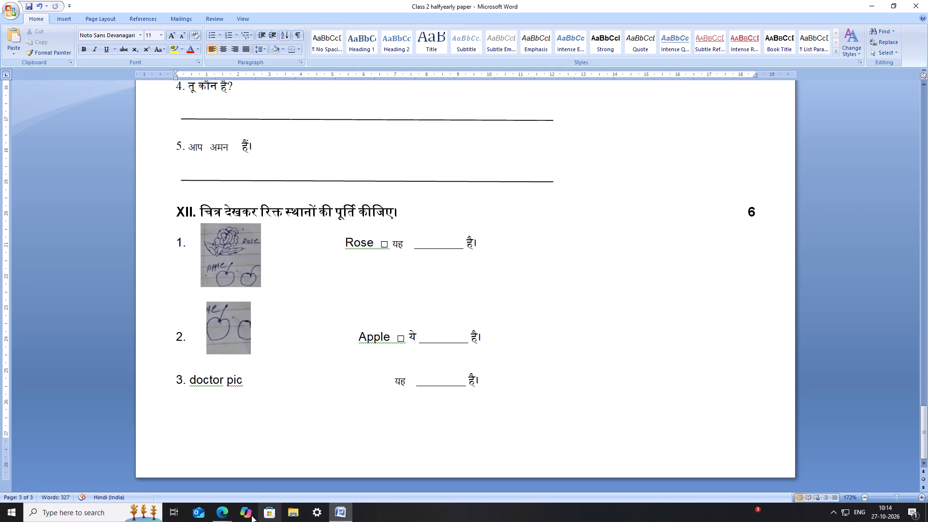
pyautogui.click(222, 514)
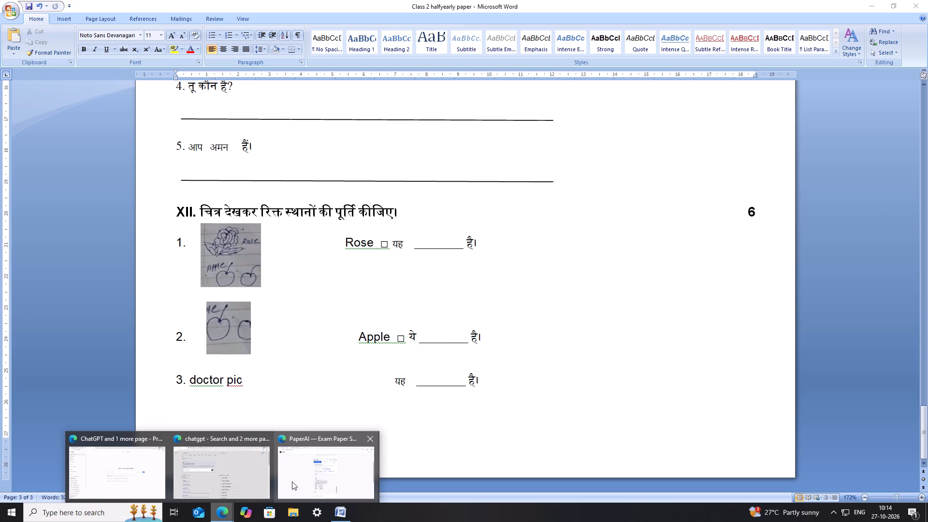
pyautogui.click(305, 476)
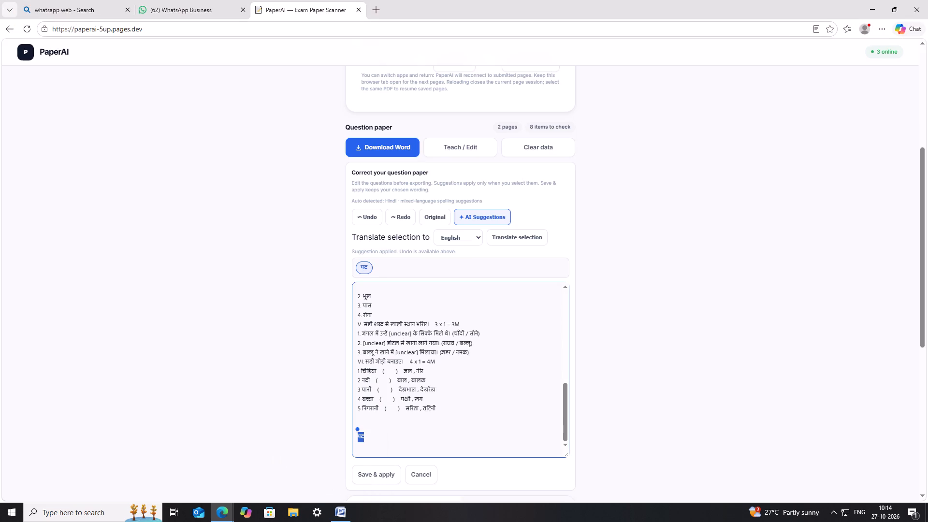
pyautogui.press('BackSpace')
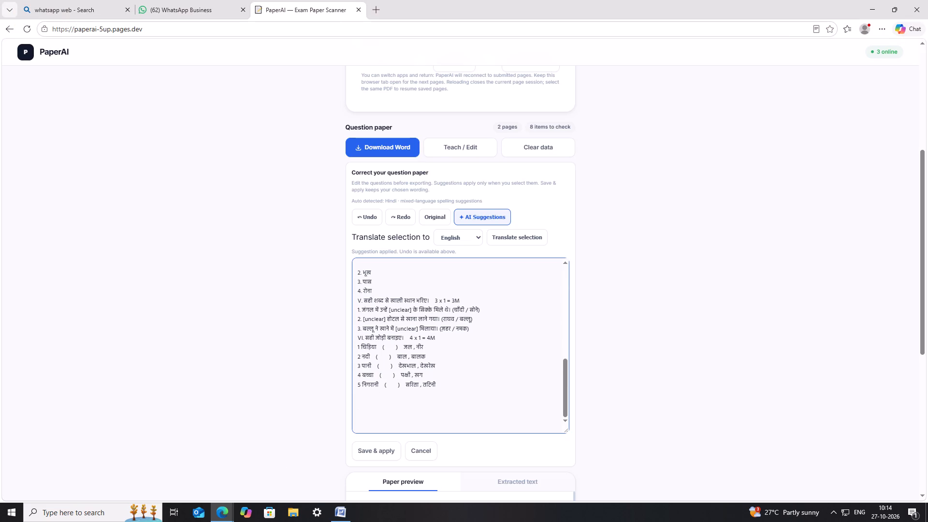
pyautogui.press('v')
pyautogui.write('ah')
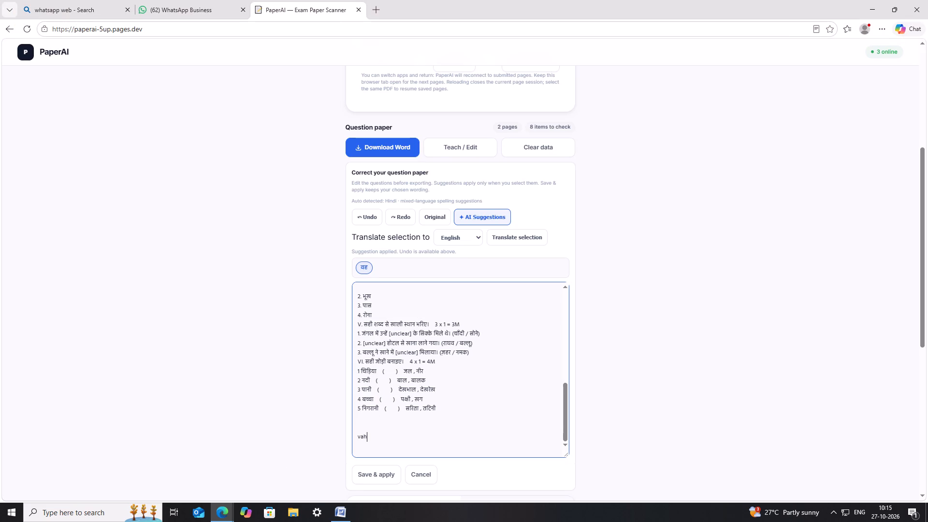
pyautogui.click(363, 266)
pyautogui.moveTo(373, 411); pyautogui.dragTo(359, 414)
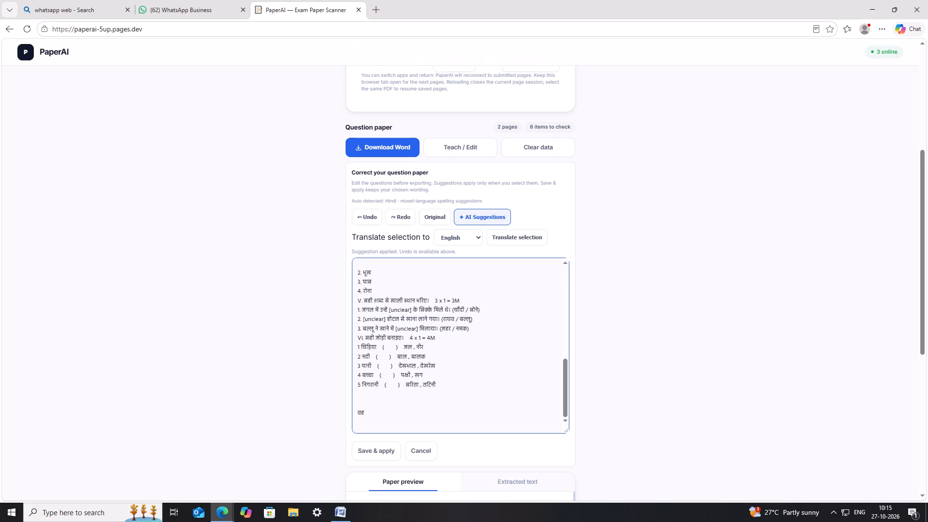
pyautogui.moveTo(359, 414); pyautogui.dragTo(353, 416)
pyautogui.hotkey('ctrl', 'c')
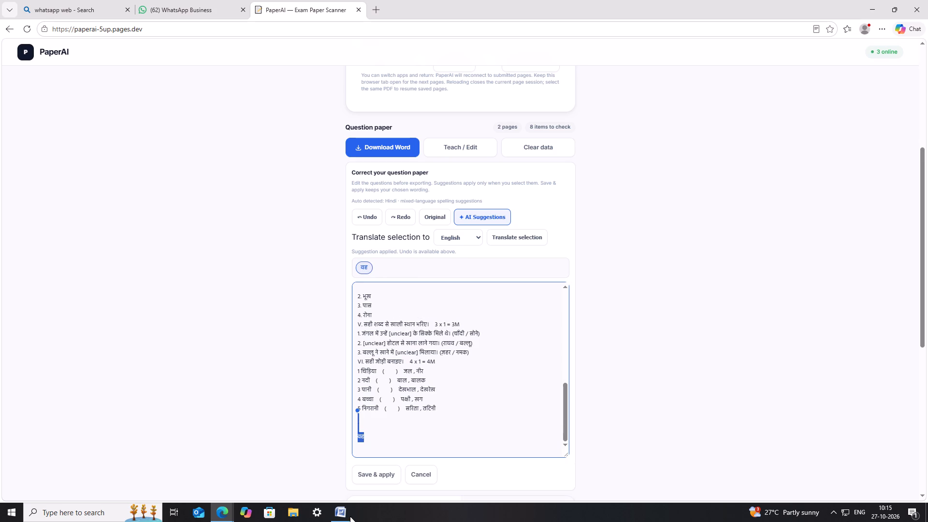
# Back in Word, replace यह with the copied वह in item 3 of question XII, remove the extra line breaks, and save.
pyautogui.click(337, 521)
pyautogui.moveTo(403, 381); pyautogui.dragTo(399, 381)
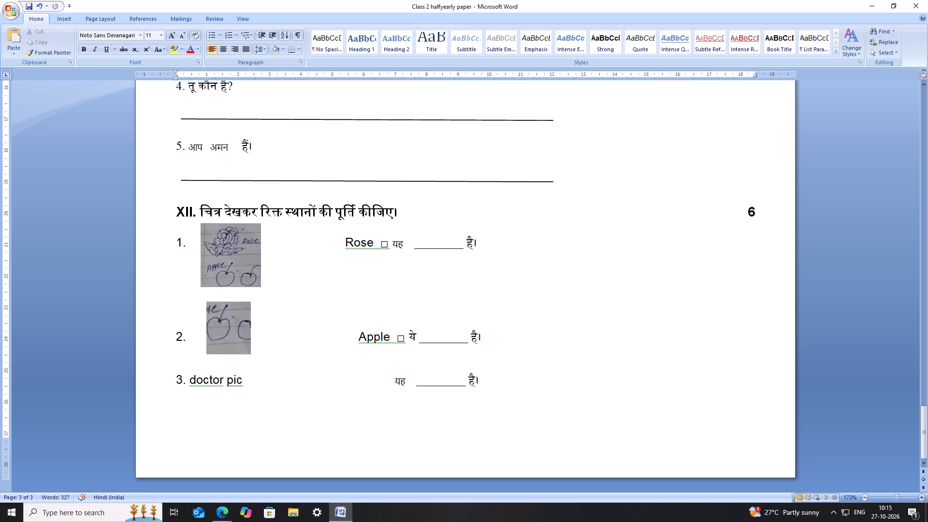
pyautogui.moveTo(399, 381); pyautogui.dragTo(396, 380)
pyautogui.hotkey('ctrl', 'v')
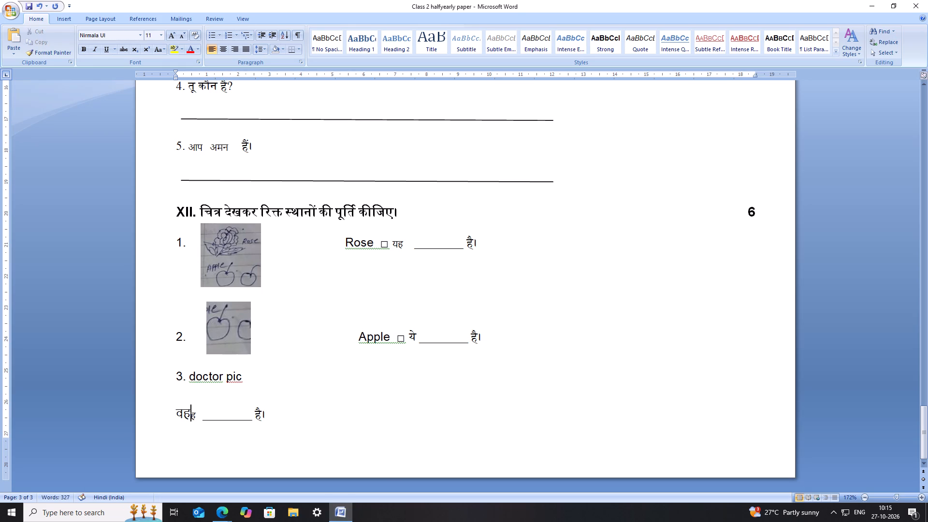
pyautogui.press('Right')
pyautogui.press('BackSpace')
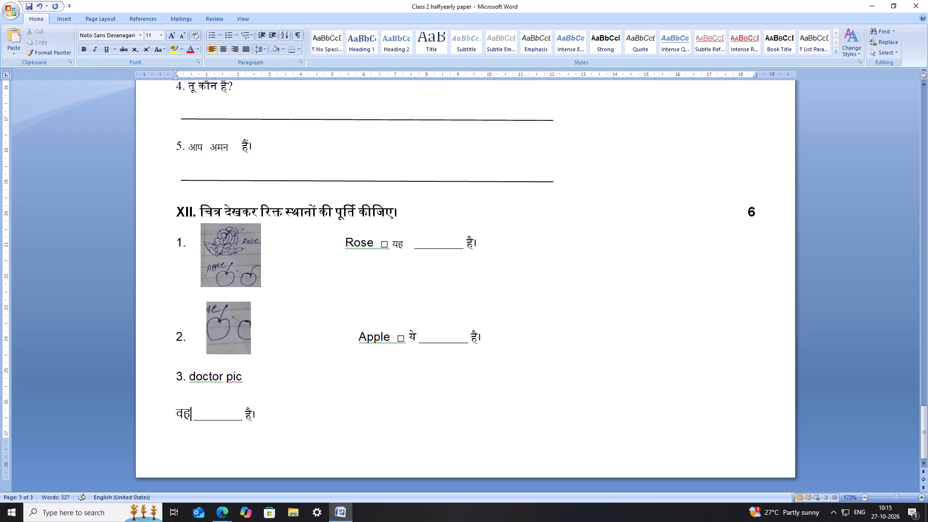
pyautogui.click(179, 416)
pyautogui.press('BackSpace')
pyautogui.press('BackSpace')
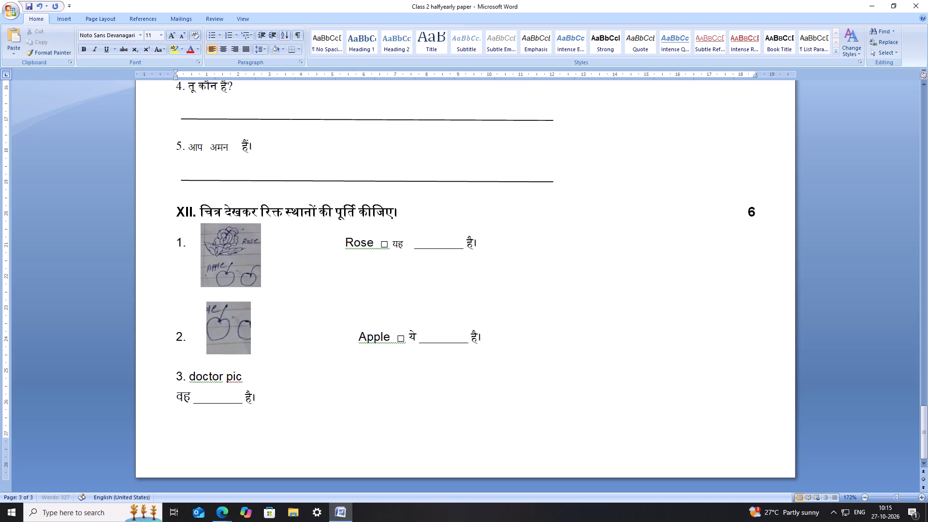
pyautogui.click(301, 397)
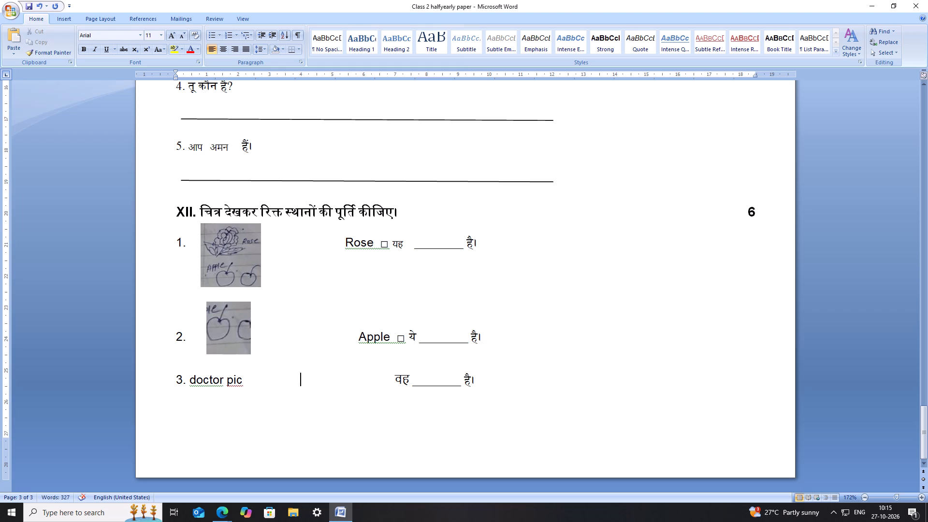
pyautogui.hotkey('ctrl', 's')
pyautogui.hotkey('ctrl', 's')
pyautogui.click(295, 388)
pyautogui.click(222, 319)
pyautogui.rightClick(222, 319)
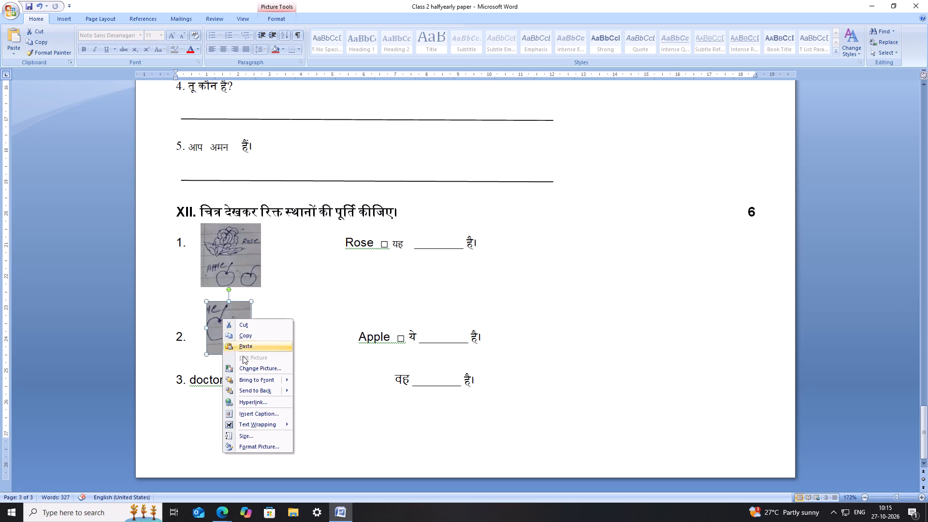
pyautogui.click(267, 371)
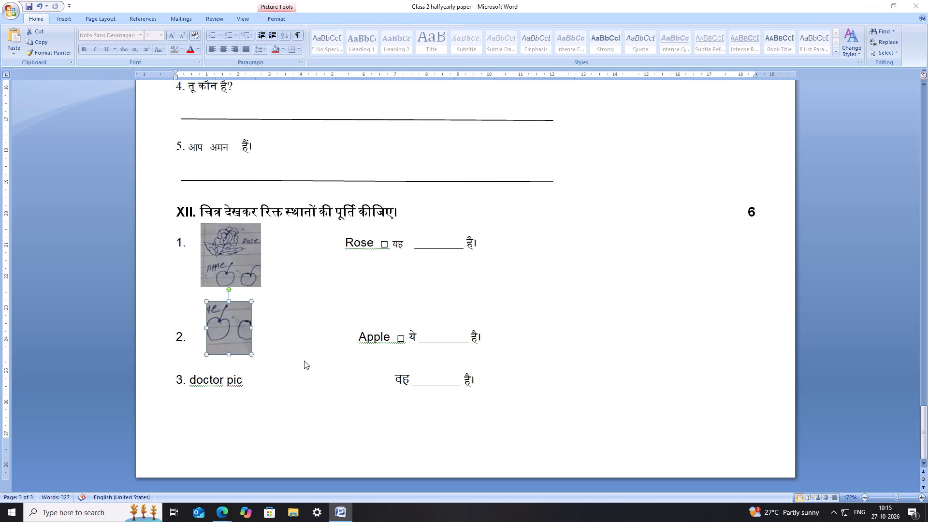
pyautogui.scroll(-2, 252, 151)
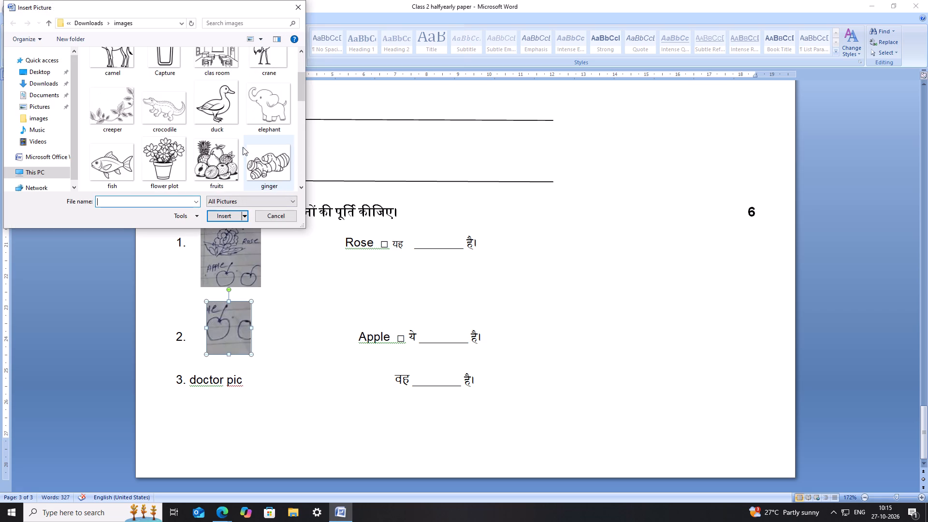
pyautogui.scroll(-4, 147, 144)
pyautogui.scroll(-1, 225, 130)
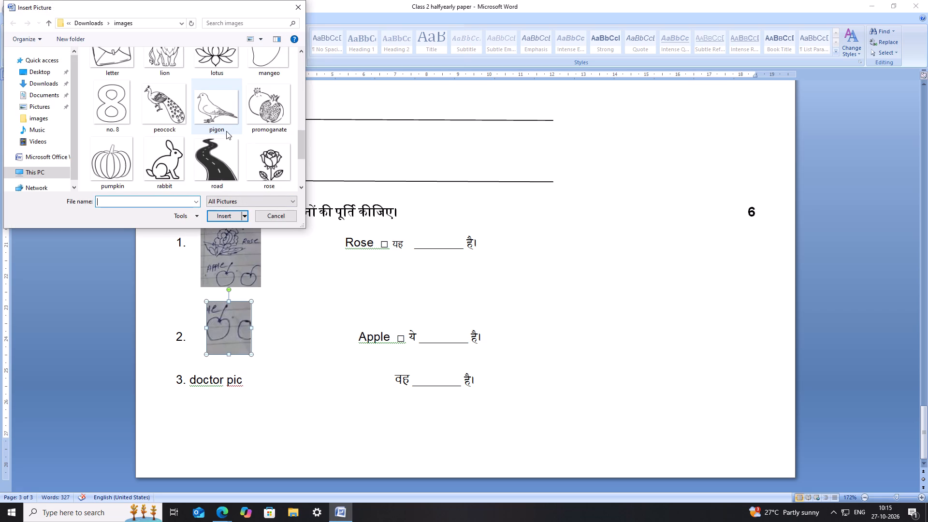
pyautogui.scroll(-4, 223, 136)
pyautogui.scroll(1, 224, 151)
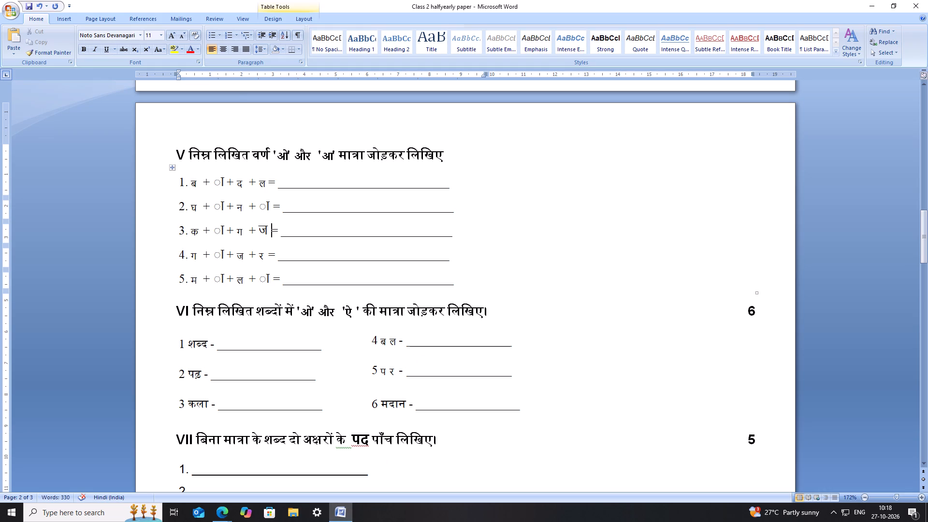
pyautogui.hotkey('ctrl', 's')
pyautogui.hotkey('ctrl', 's')
pyautogui.click(525, 283)
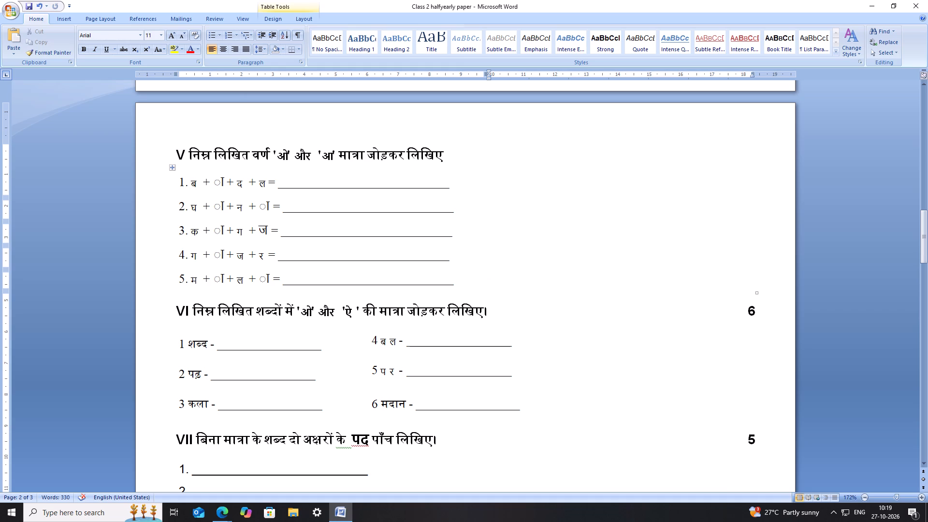
# Switch to PaperAI, replace the ज at the end of the question text with "chaya", and apply the Hindi suggestion छाया.
pyautogui.click(198, 207)
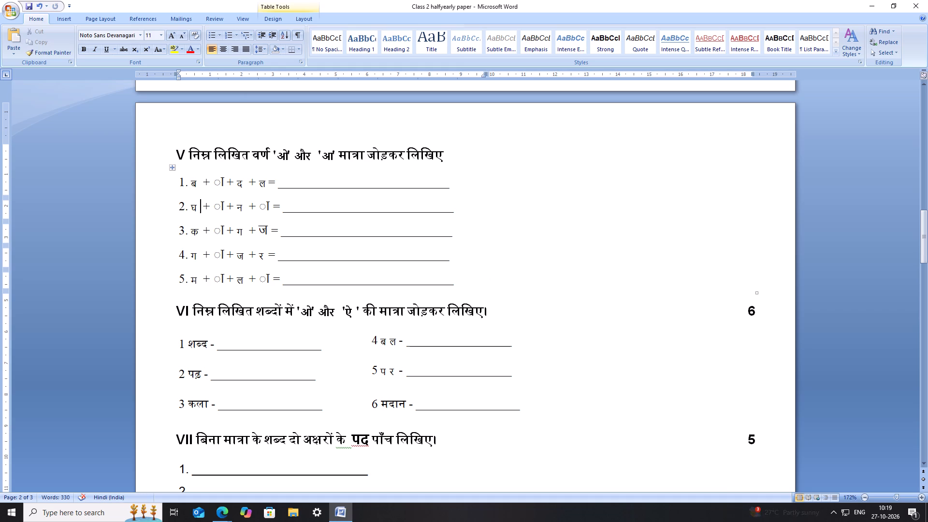
pyautogui.click(337, 511)
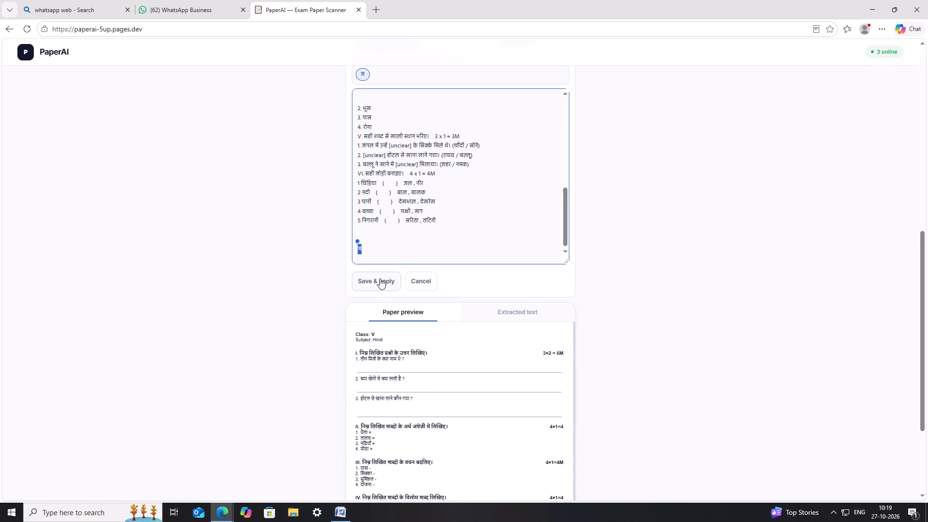
pyautogui.write('chaya')
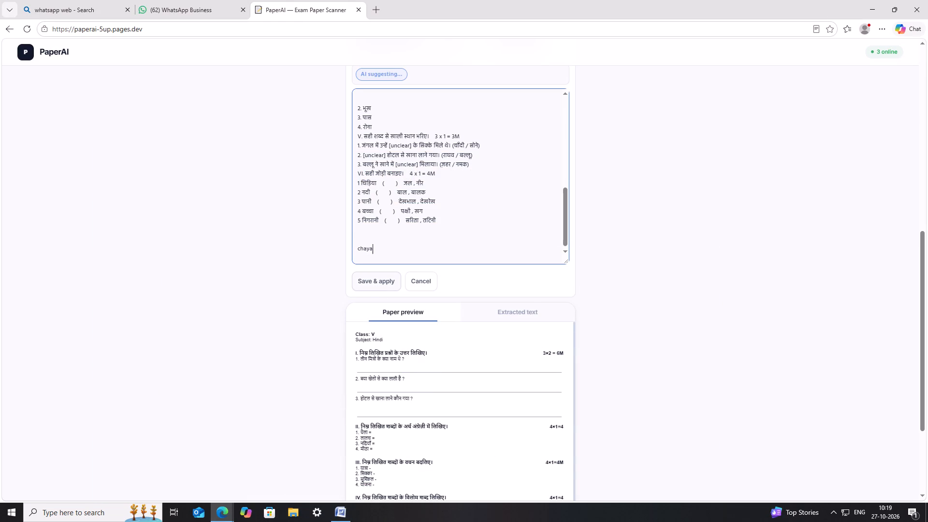
pyautogui.click(367, 74)
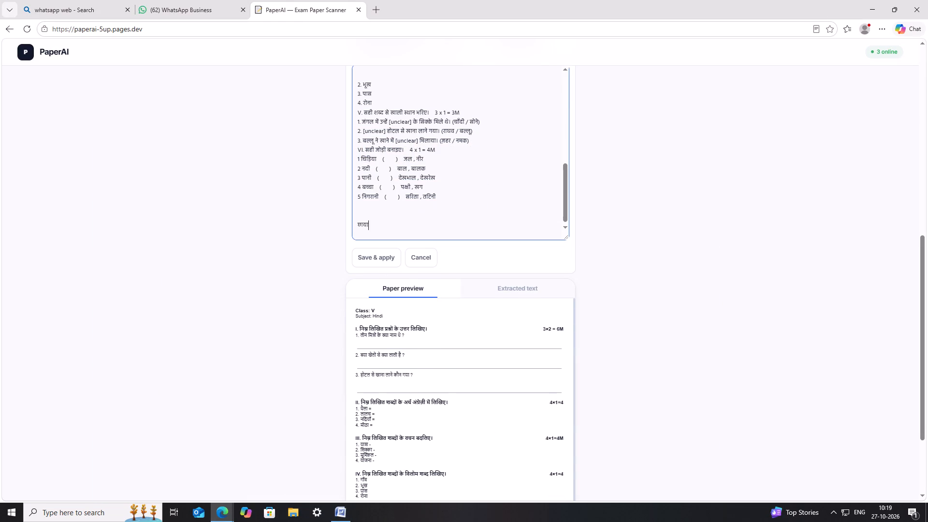
# Shorten छाया at the end of the question text to छ and copy that letter.
pyautogui.click(379, 224)
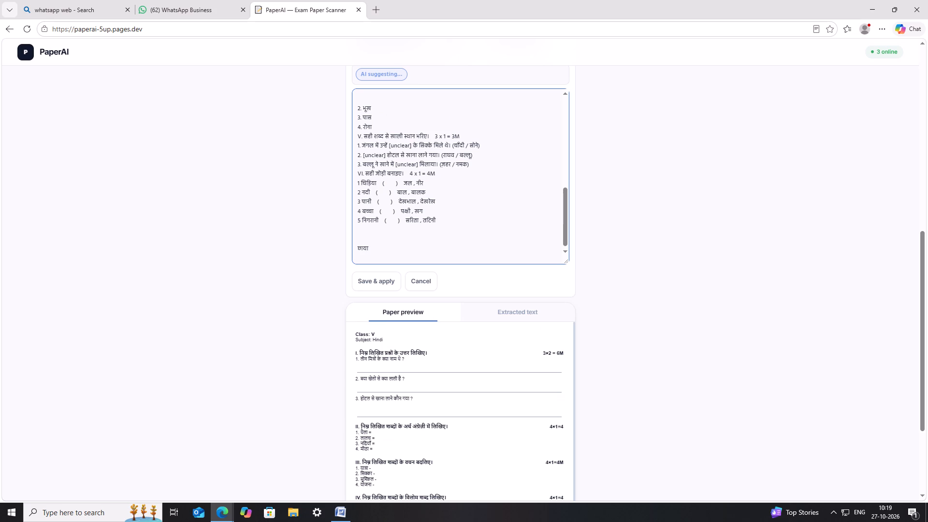
pyautogui.press('BackSpace')
pyautogui.press('BackSpace')
pyautogui.press('BackSpace')
pyautogui.moveTo(372, 247); pyautogui.dragTo(345, 250)
pyautogui.hotkey('ctrl', 'c')
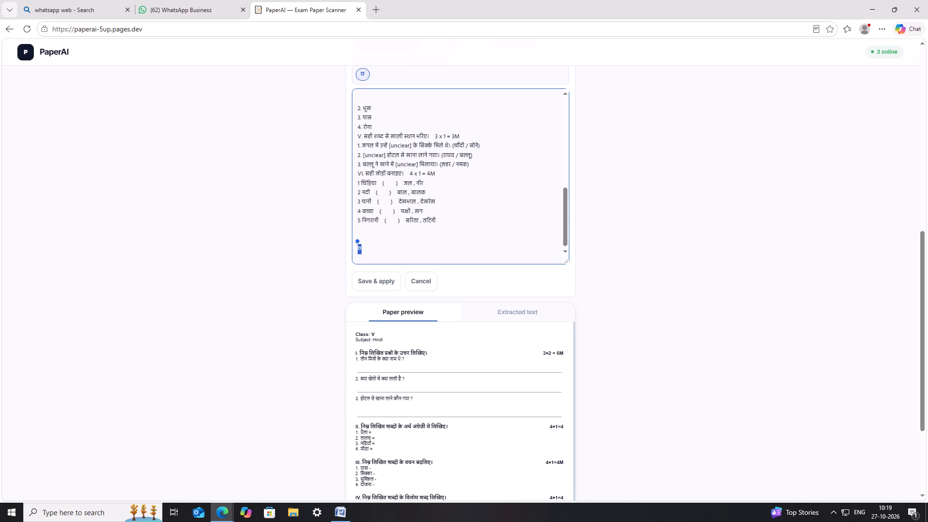
# Back in the Word paper, replace the first letter of question V item 2 with the copied छ.
pyautogui.click(336, 521)
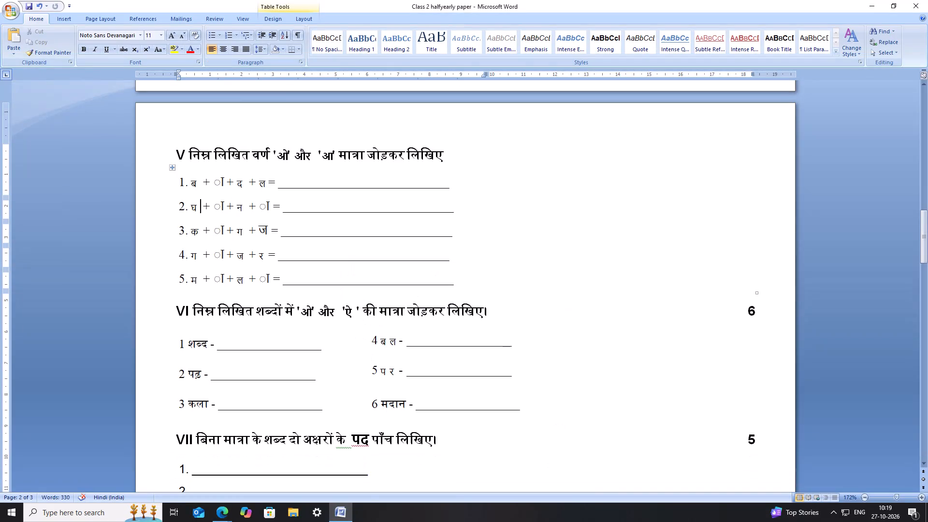
pyautogui.press('BackSpace')
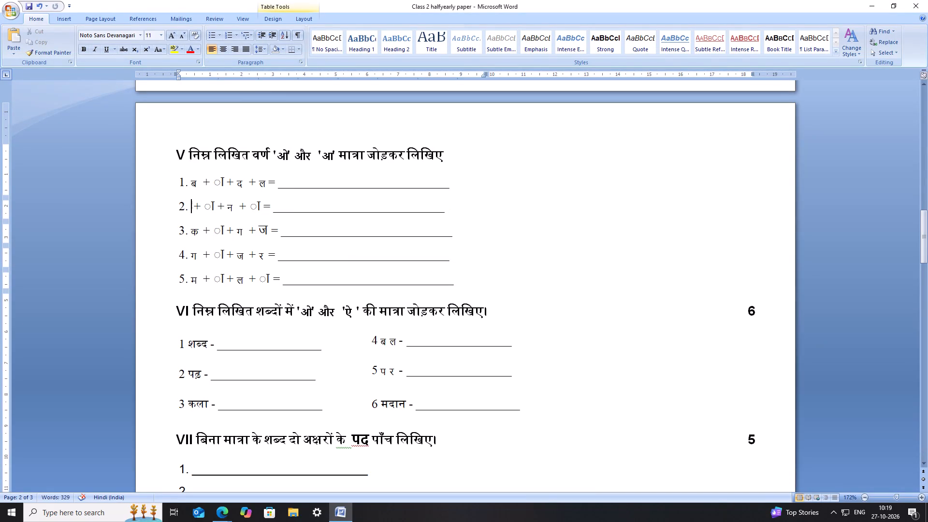
pyautogui.hotkey('ctrl', 'v')
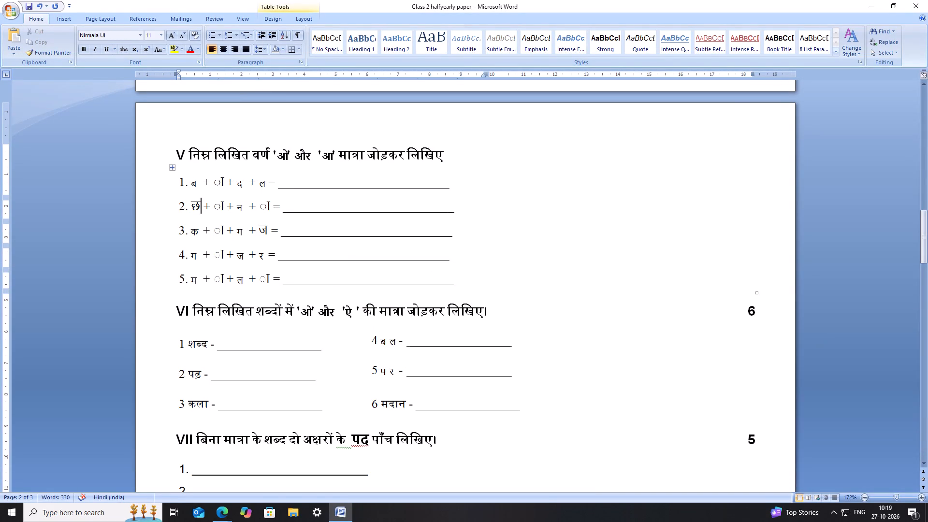
# Switch to PaperAI, replace the छ at the end of the question text with "tala", and apply the Hindi suggestion ताल.
pyautogui.click(242, 209)
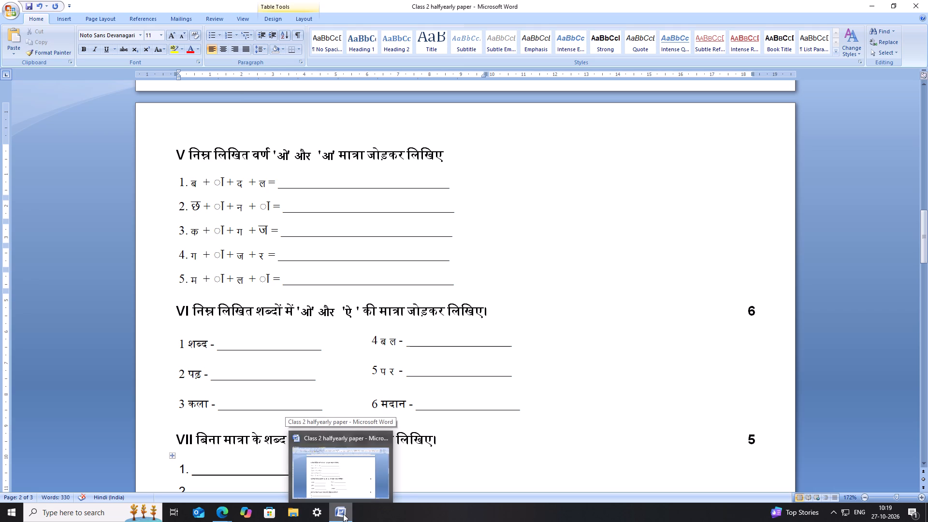
pyautogui.click(229, 511)
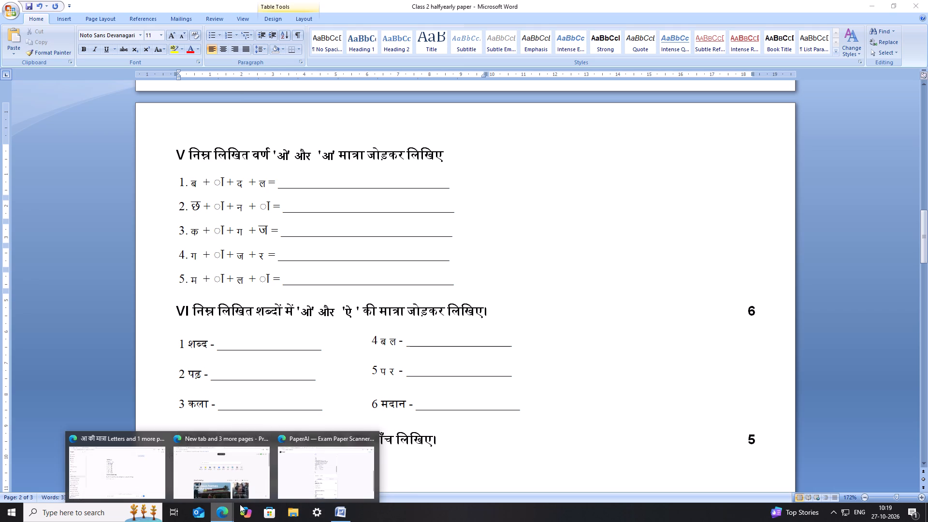
pyautogui.click(313, 480)
pyautogui.click(374, 253)
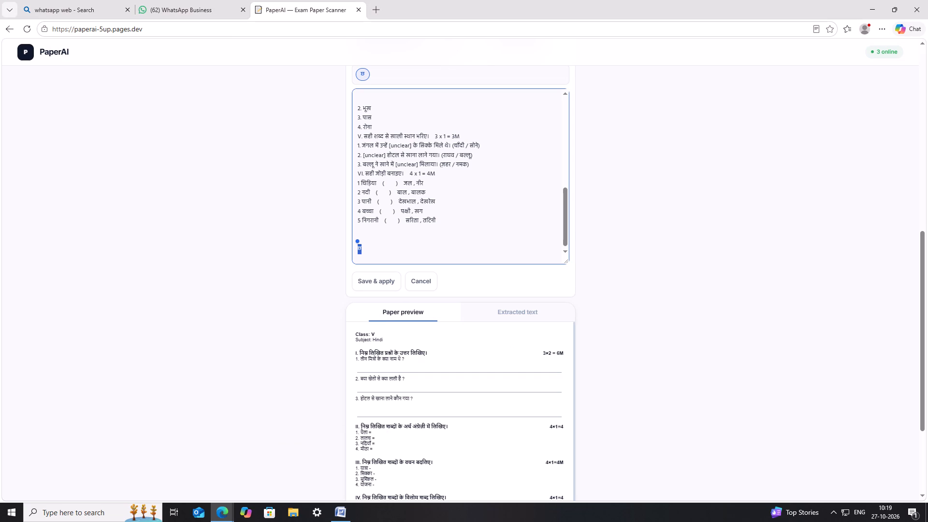
pyautogui.click(374, 246)
pyautogui.press('BackSpace')
pyautogui.write('tala')
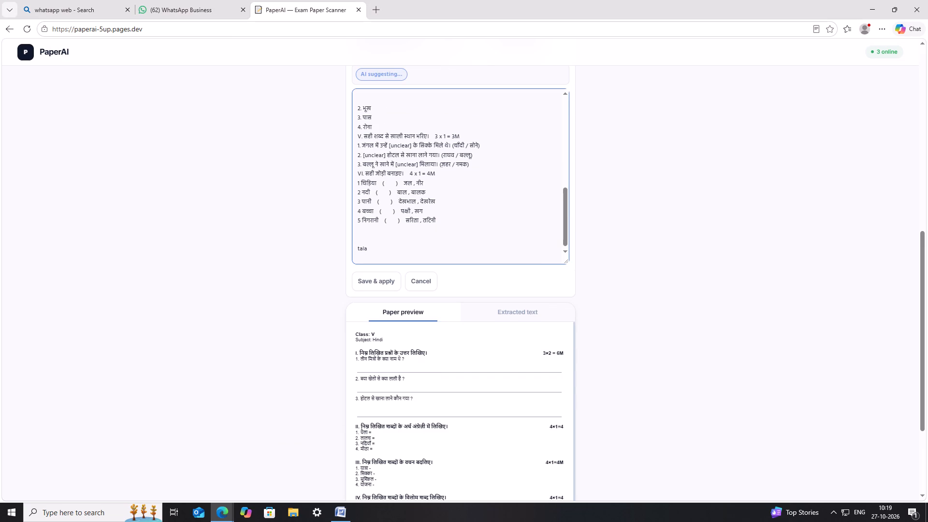
pyautogui.click(367, 77)
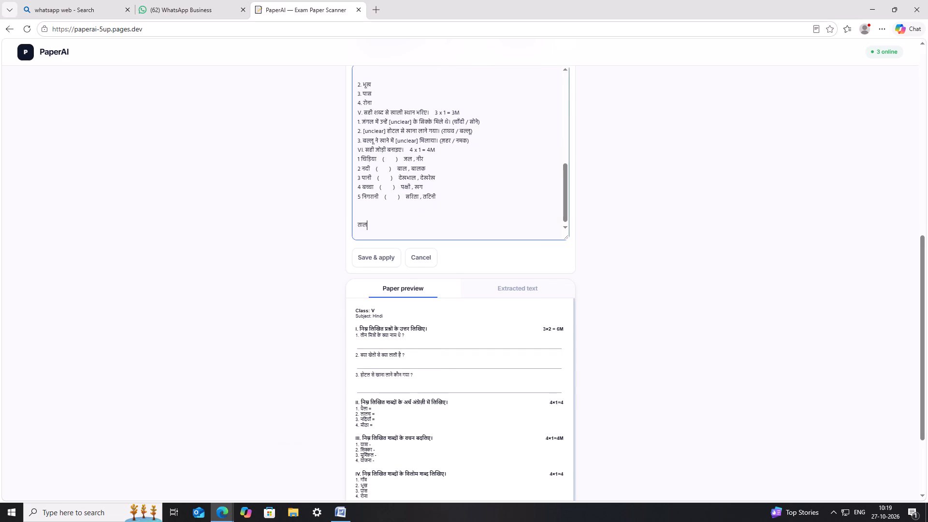
# Shorten ताल at the end of the question text to त and copy that letter.
pyautogui.click(375, 226)
pyautogui.press('BackSpace')
pyautogui.press('BackSpace')
pyautogui.moveTo(371, 244); pyautogui.dragTo(351, 244)
pyautogui.click(363, 246)
pyautogui.moveTo(363, 246); pyautogui.dragTo(357, 246)
pyautogui.hotkey('ctrl', 'c')
# Back in the Word paper, replace the न in question V item 2 with the copied त and save.
pyautogui.click(338, 516)
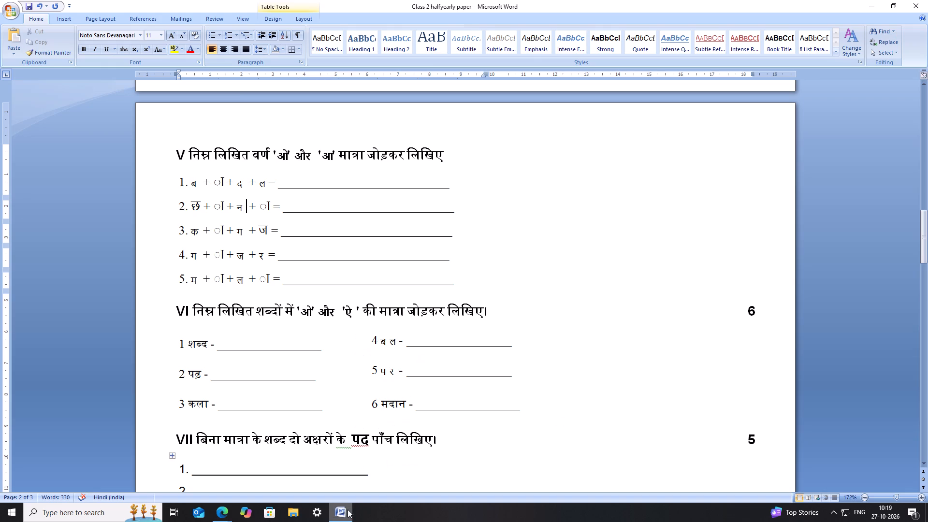
pyautogui.press('BackSpace')
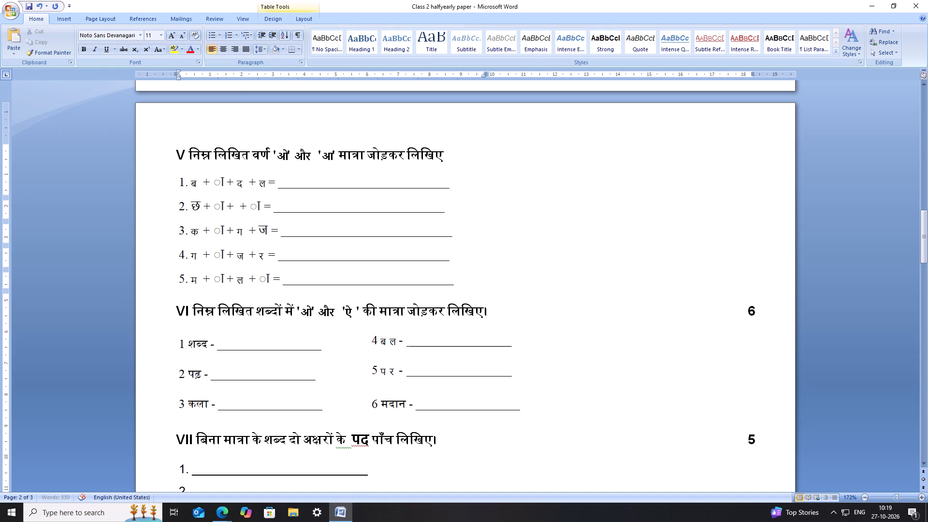
pyautogui.hotkey('ctrl', 'v')
pyautogui.hotkey('ctrl', 's')
pyautogui.hotkey('ctrl', 's')
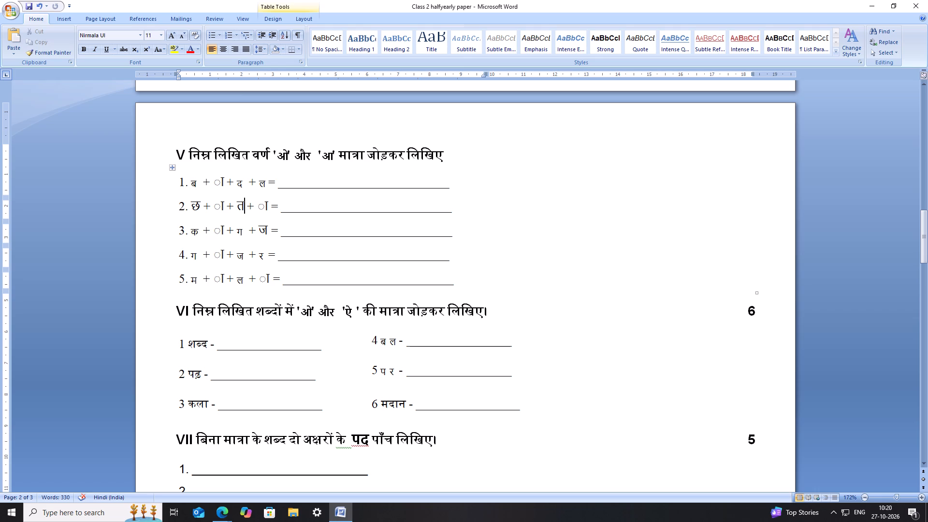
pyautogui.click(312, 311)
pyautogui.click(317, 316)
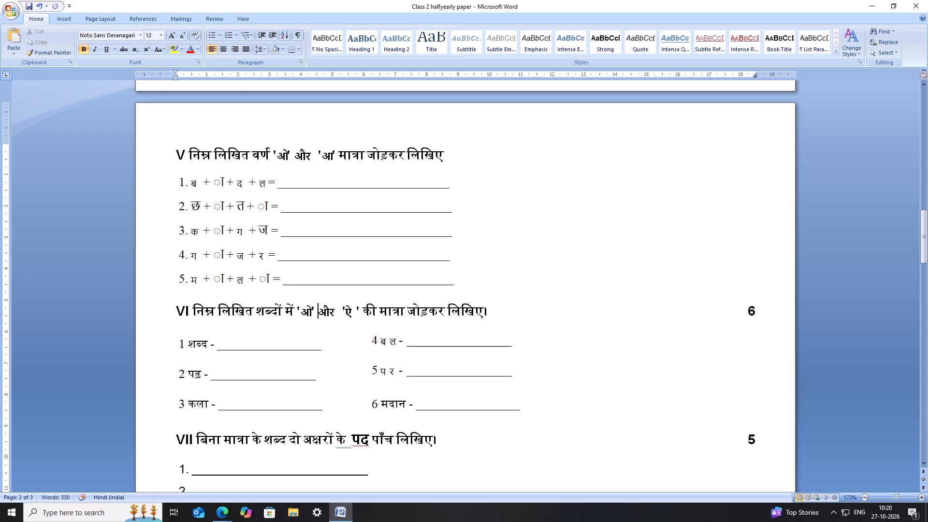
pyautogui.click(312, 311)
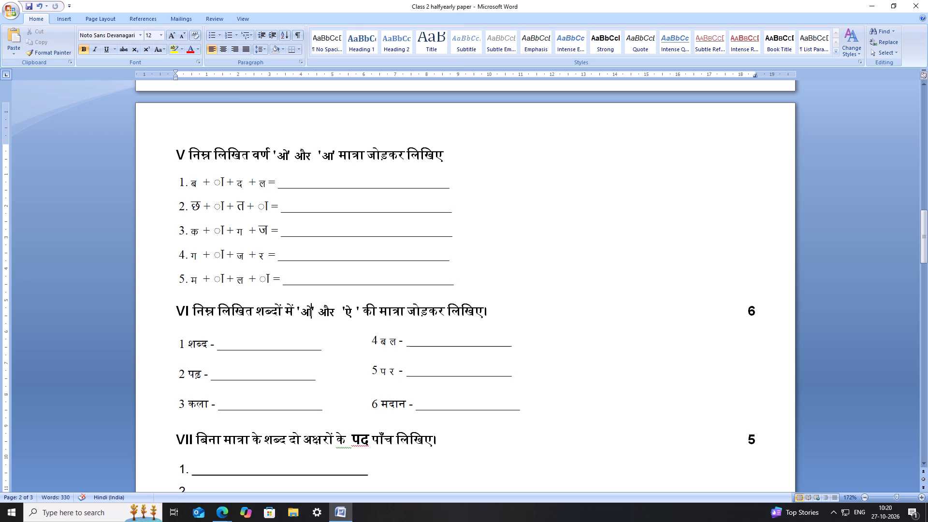
pyautogui.click(308, 314)
pyautogui.press('Left')
pyautogui.press('Right')
pyautogui.click(227, 513)
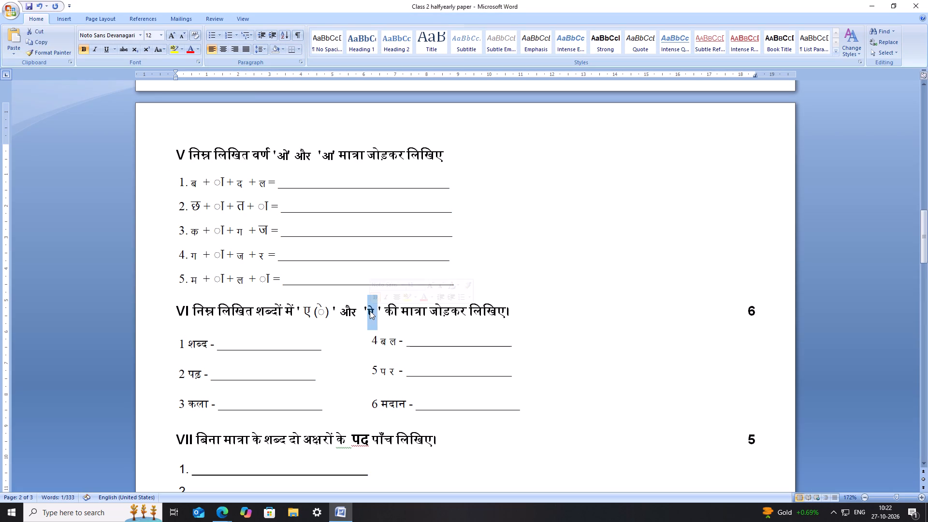
pyautogui.hotkey('ctrl', 'v')
pyautogui.click(363, 314)
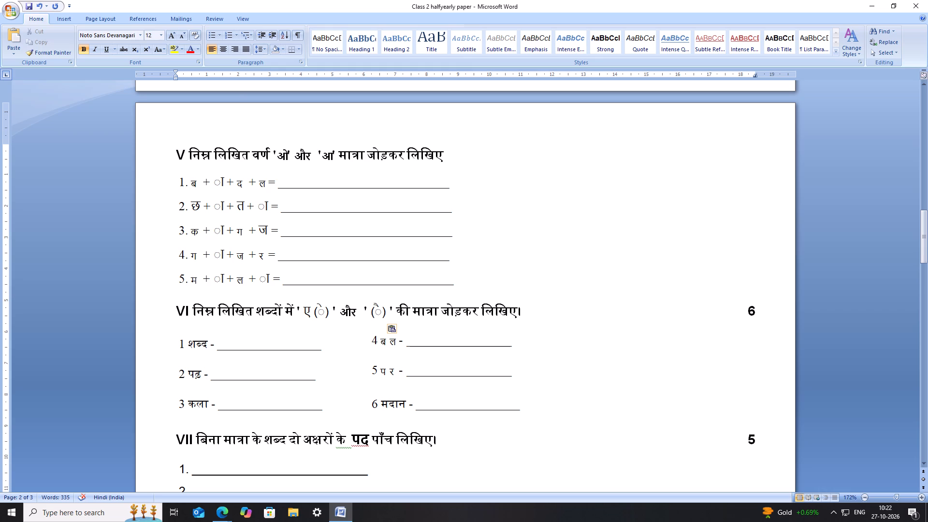
pyautogui.hotkey('ctrl', 'x')
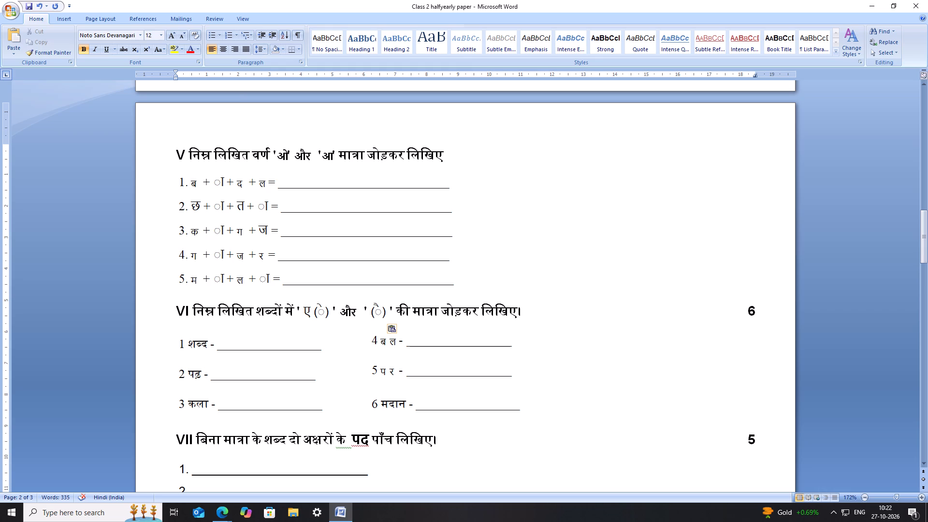
# Undo the last replacement of ऐ in question VI's heading and paste the copied (ै) after ऐ instead.
pyautogui.hotkey('ctrl', 'z')
pyautogui.click(378, 310)
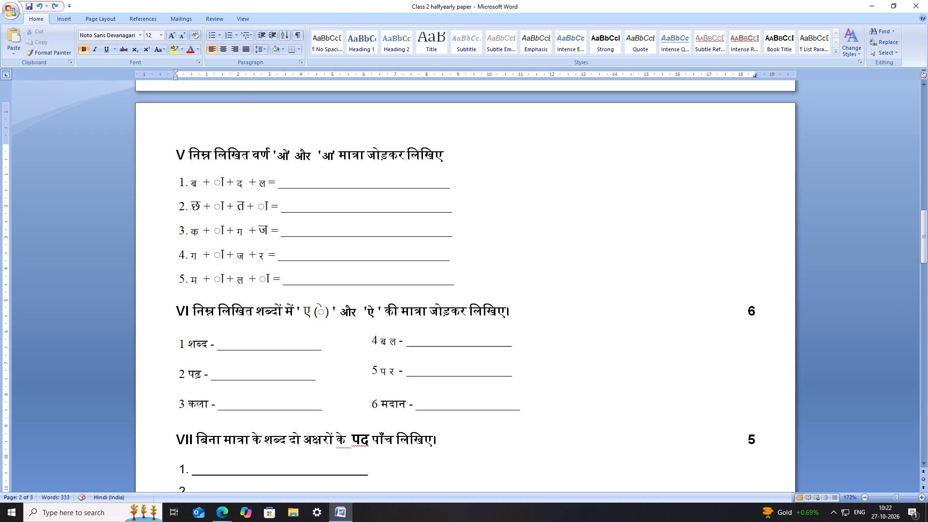
pyautogui.hotkey('ctrl', 'v')
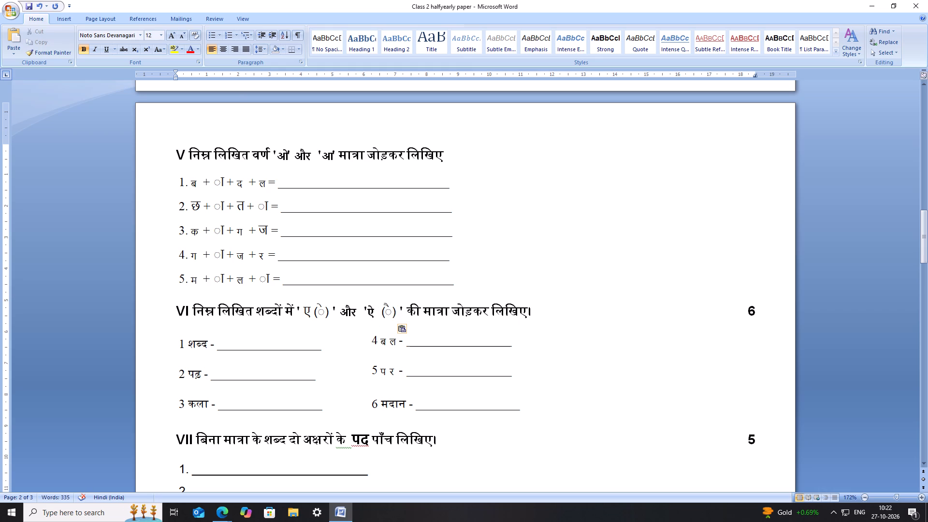
# In question VI's heading, move ऐ in front of the opening quote before (ै) and save the paper.
pyautogui.moveTo(375, 310); pyautogui.dragTo(370, 312)
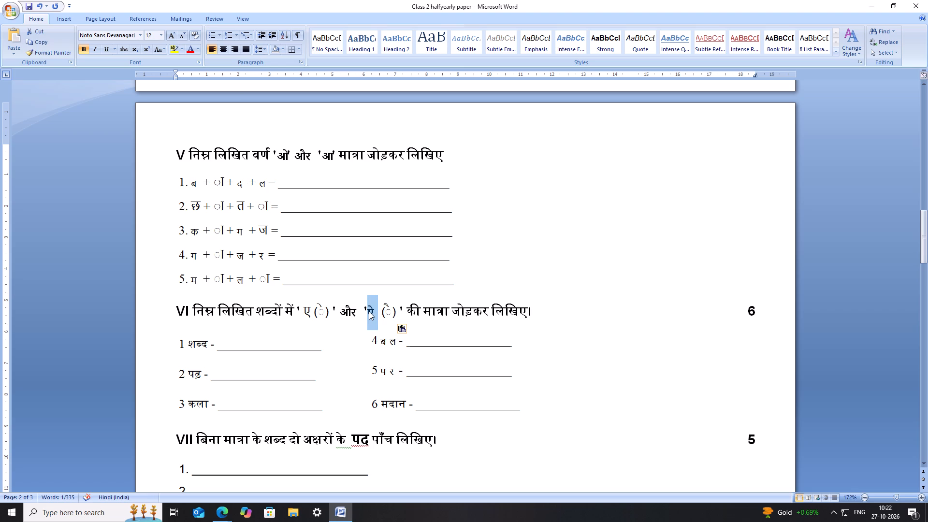
pyautogui.hotkey('ctrl', 'x')
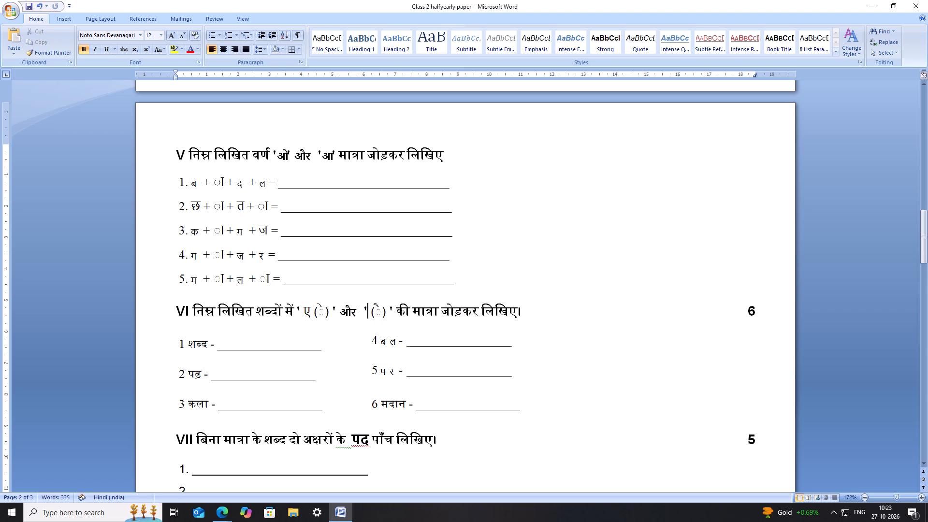
pyautogui.click(365, 314)
pyautogui.hotkey('ctrl', 'v')
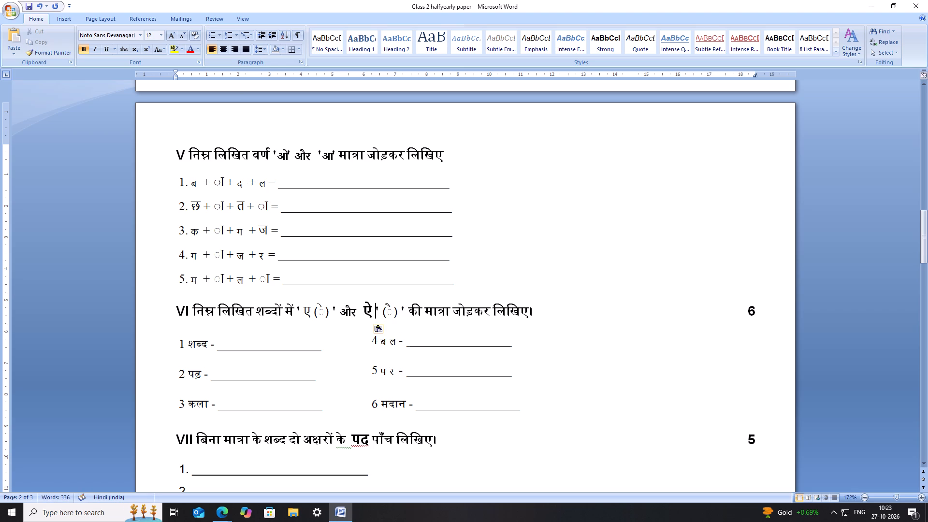
pyautogui.hotkey('ctrl', 's')
pyautogui.click(594, 316)
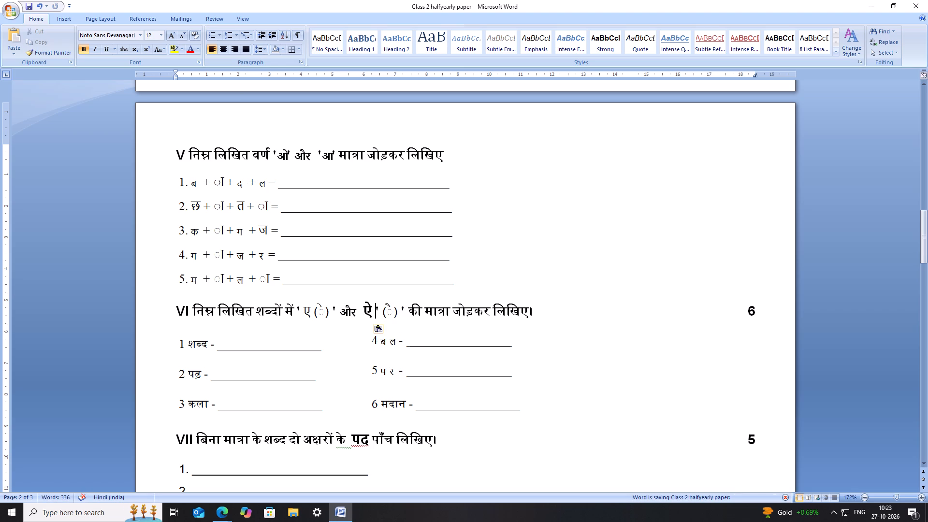
# In question VI's heading, move ए in front of the opening quote before (े), add a space before it, and save.
pyautogui.click(214, 347)
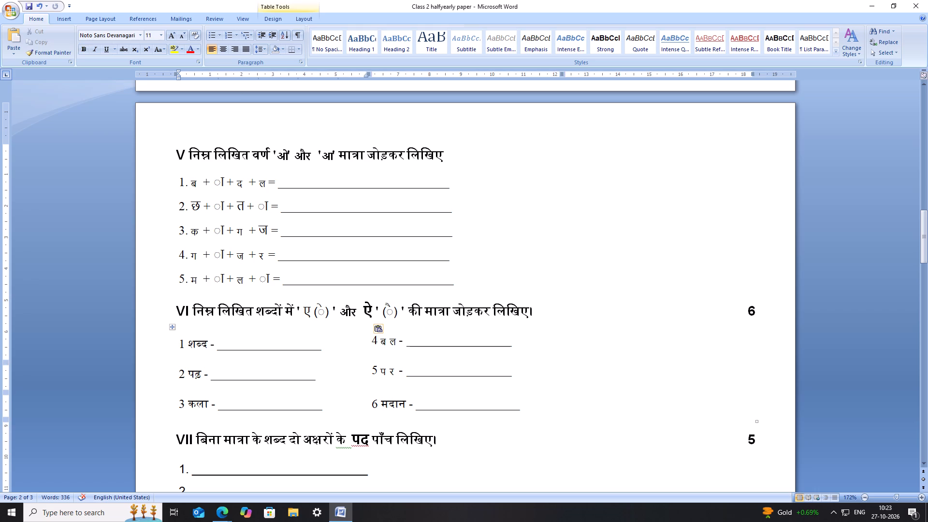
pyautogui.moveTo(310, 310); pyautogui.dragTo(305, 310)
pyautogui.hotkey('ctrl', 'x')
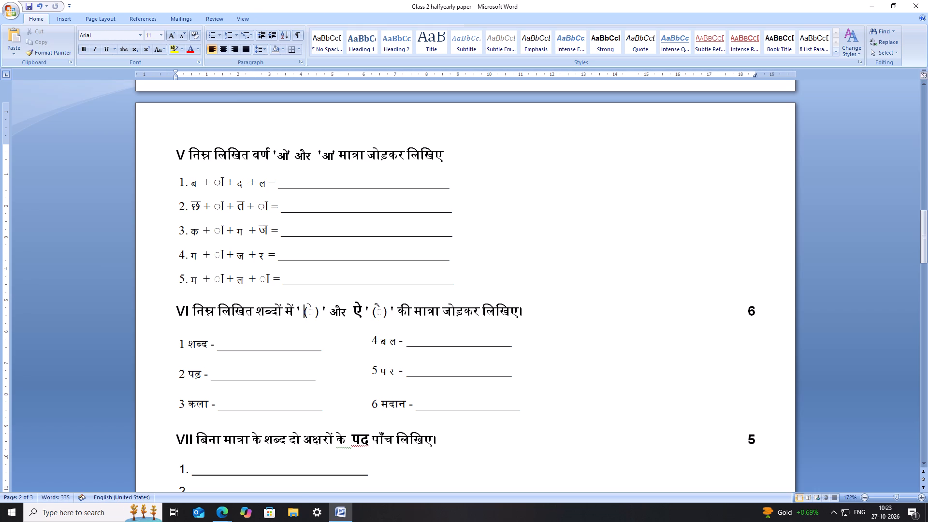
pyautogui.click(296, 309)
pyautogui.press('space')
pyautogui.hotkey('ctrl', 'v')
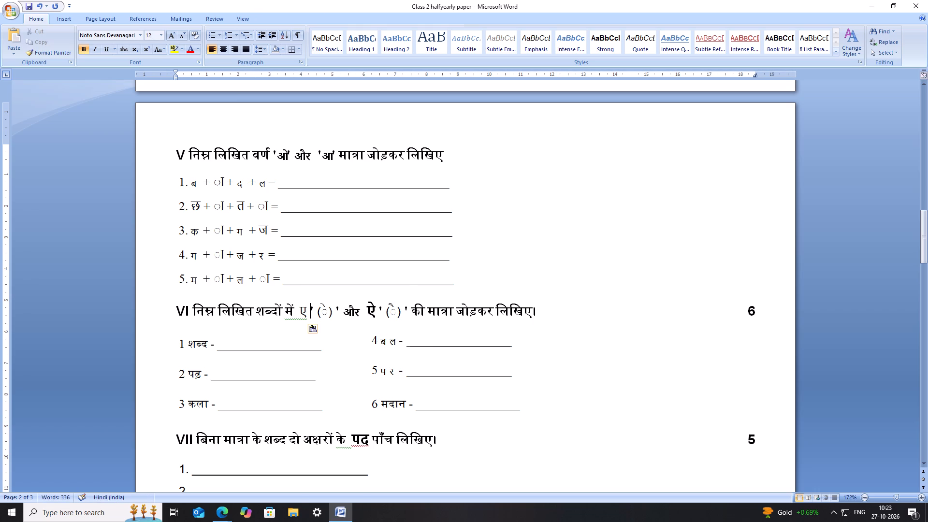
pyautogui.hotkey('ctrl', 's')
pyautogui.click(357, 335)
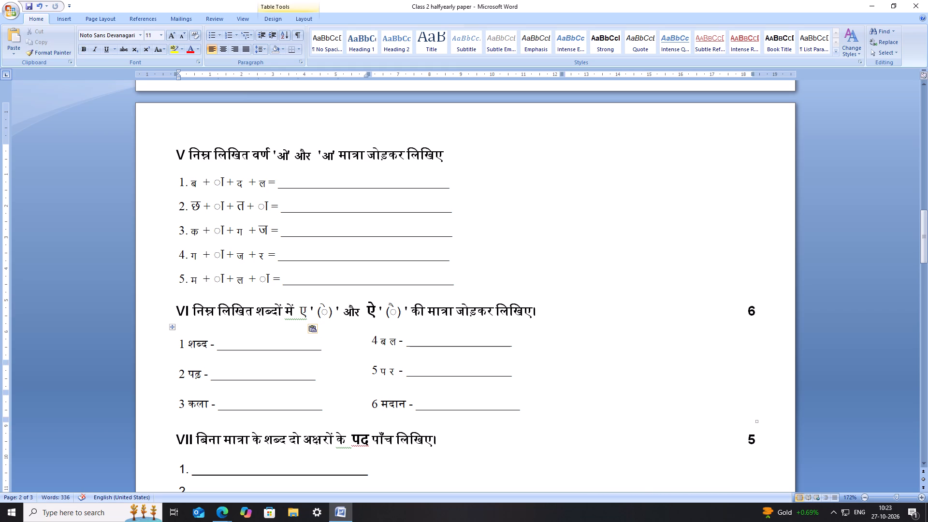
# Switch to PaperAI, replace ए at the end of the question text with सब and copy that word.
pyautogui.click(224, 516)
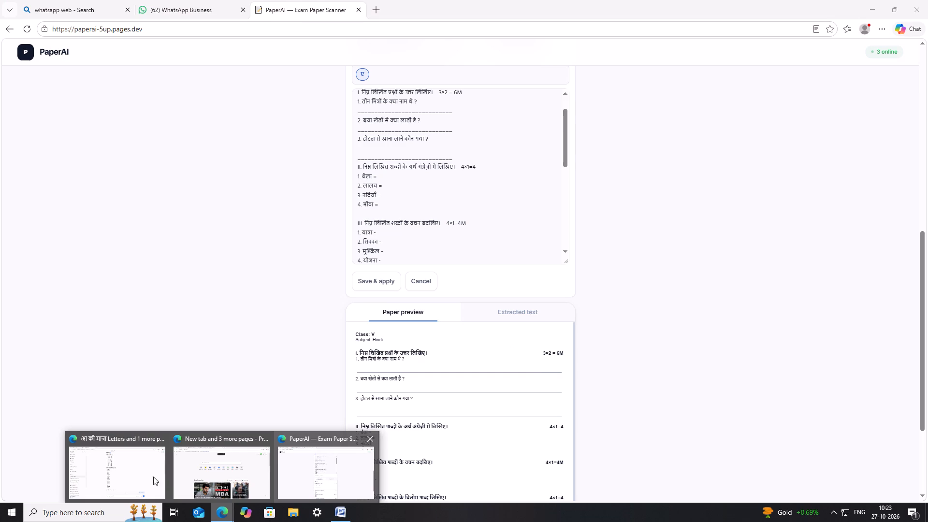
pyautogui.click(299, 461)
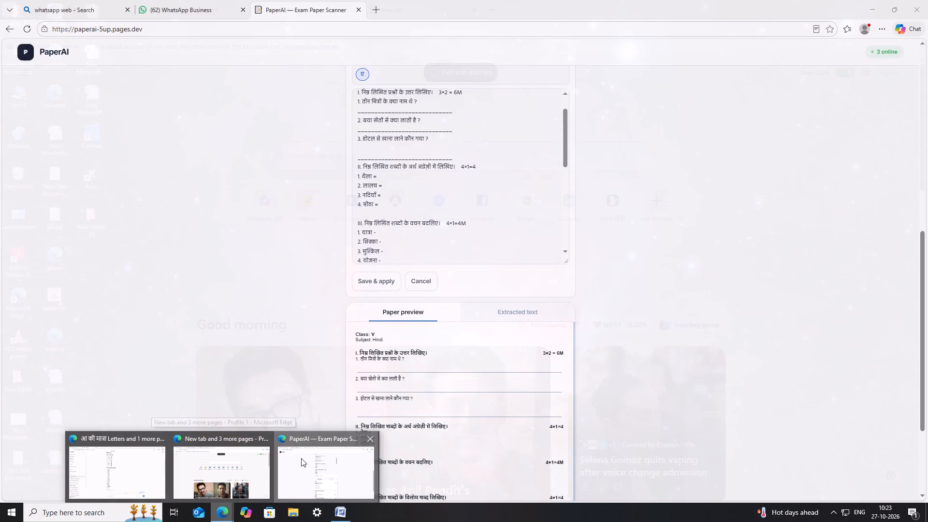
pyautogui.scroll(-11, 417, 239)
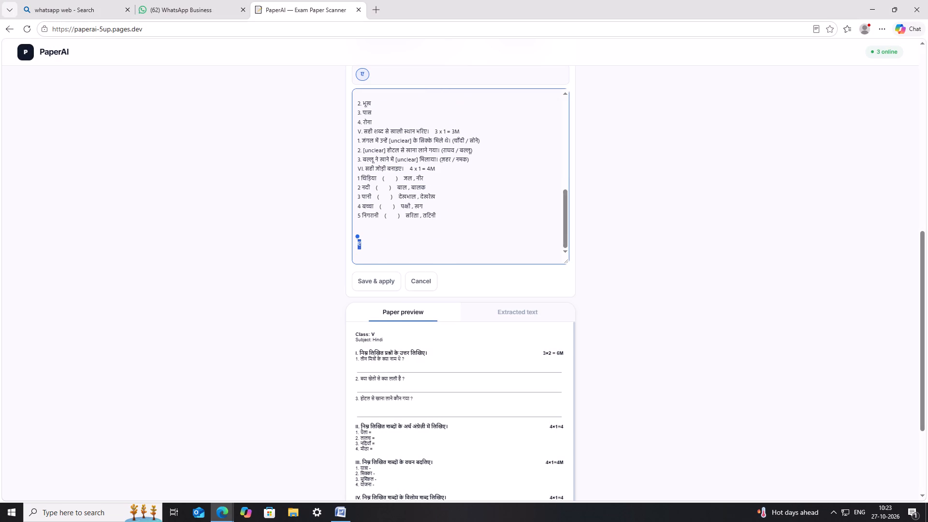
pyautogui.press('BackSpace')
pyautogui.write('sab')
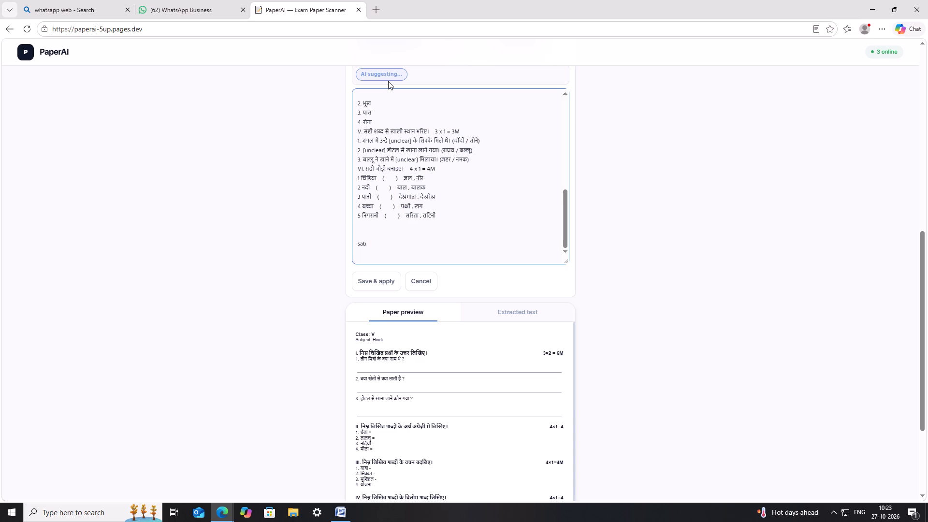
pyautogui.click(368, 72)
pyautogui.moveTo(373, 220); pyautogui.dragTo(359, 220)
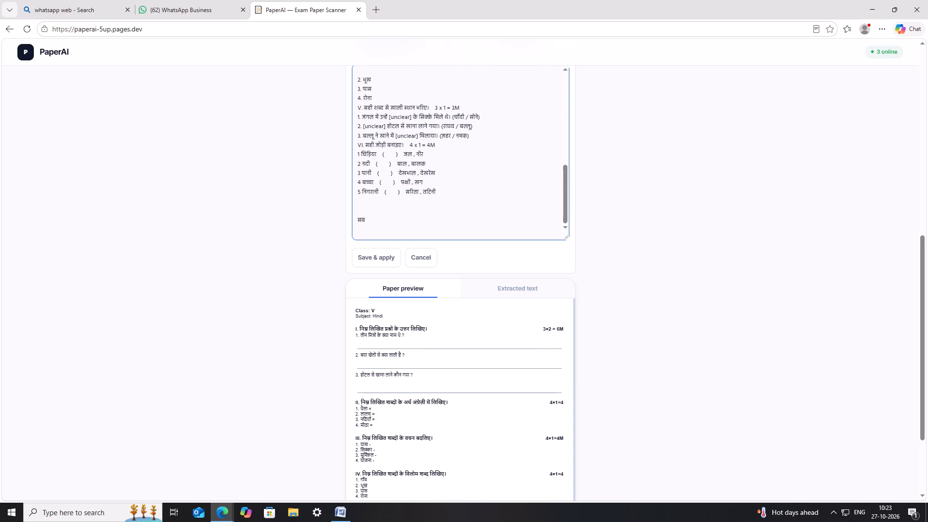
pyautogui.moveTo(359, 220); pyautogui.dragTo(348, 220)
pyautogui.hotkey('ctrl', 'c')
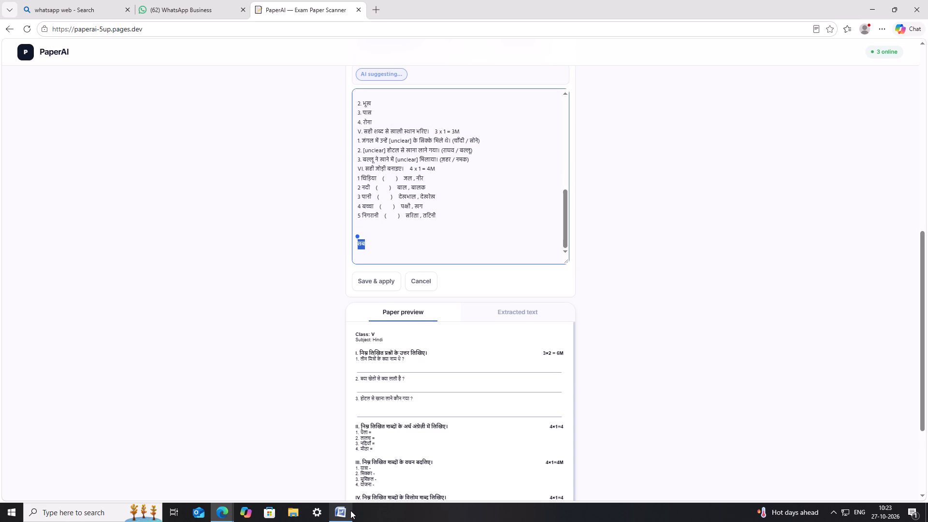
# Back in the Word paper, replace शब्द in item 1 of question VI with the copied सब and save.
pyautogui.click(350, 510)
pyautogui.moveTo(207, 345); pyautogui.dragTo(190, 345)
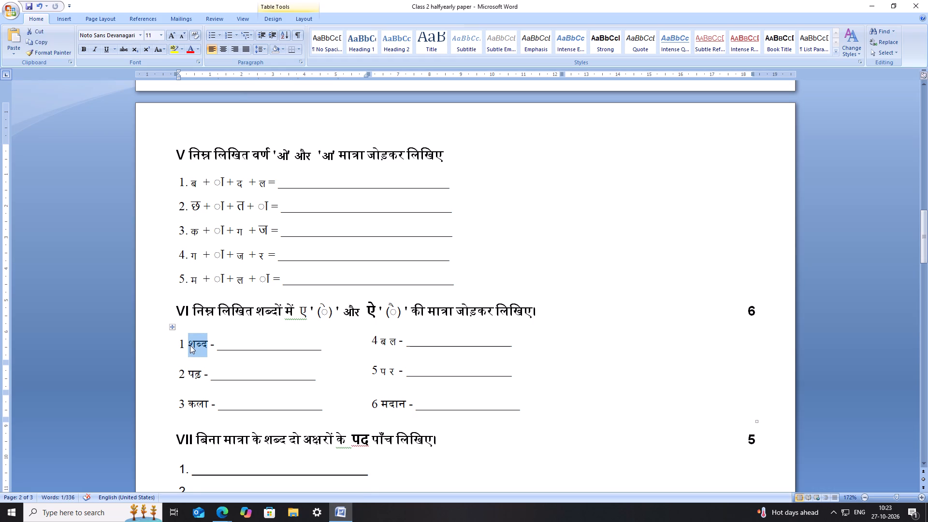
pyautogui.hotkey('ctrl', 'v')
pyautogui.hotkey('ctrl', 's')
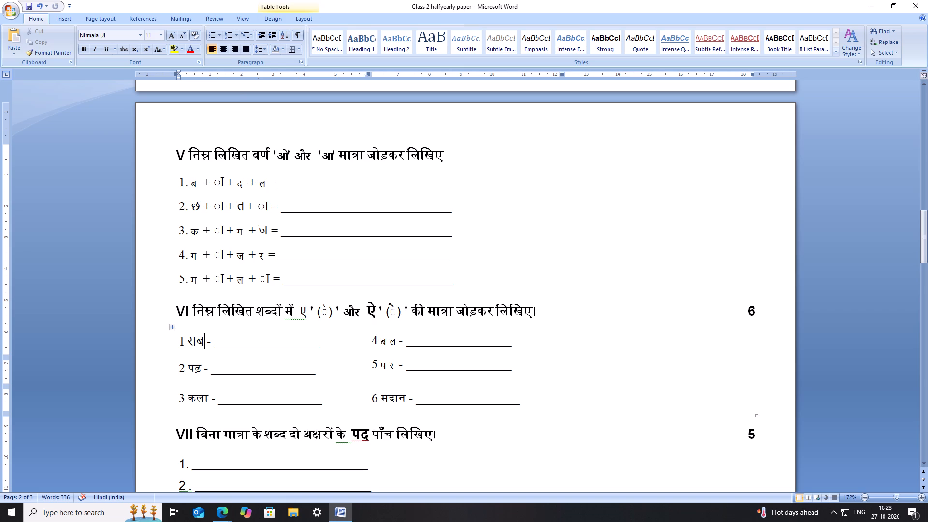
# Switch to PaperAI and delete सब from the end of the question text.
pyautogui.click(227, 512)
pyautogui.click(304, 468)
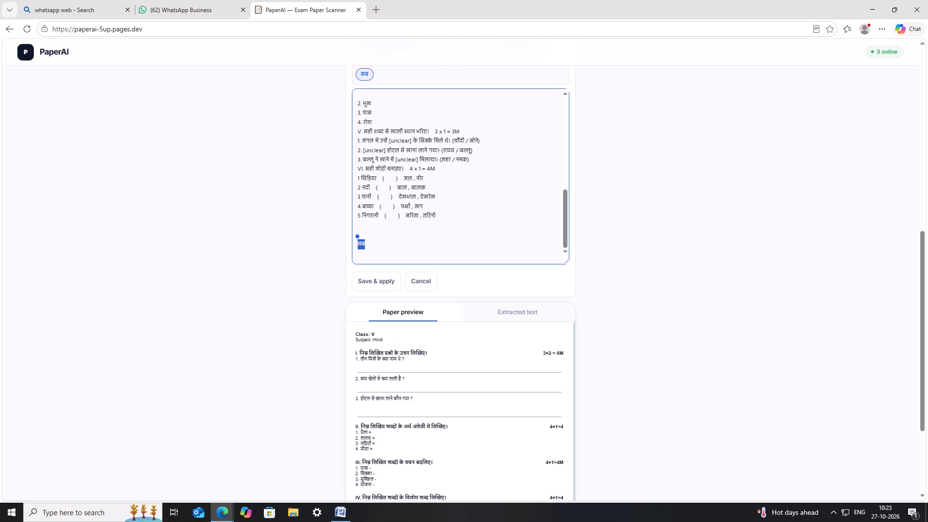
pyautogui.press('BackSpace')
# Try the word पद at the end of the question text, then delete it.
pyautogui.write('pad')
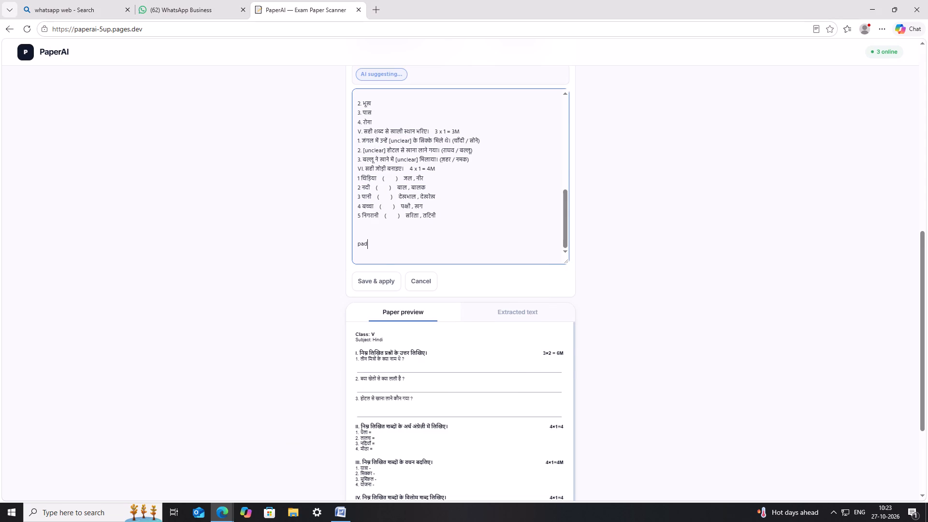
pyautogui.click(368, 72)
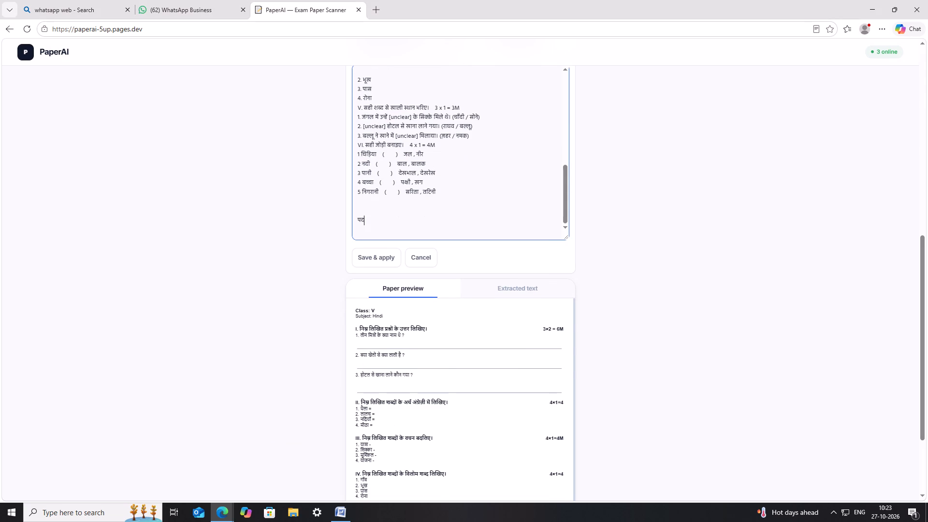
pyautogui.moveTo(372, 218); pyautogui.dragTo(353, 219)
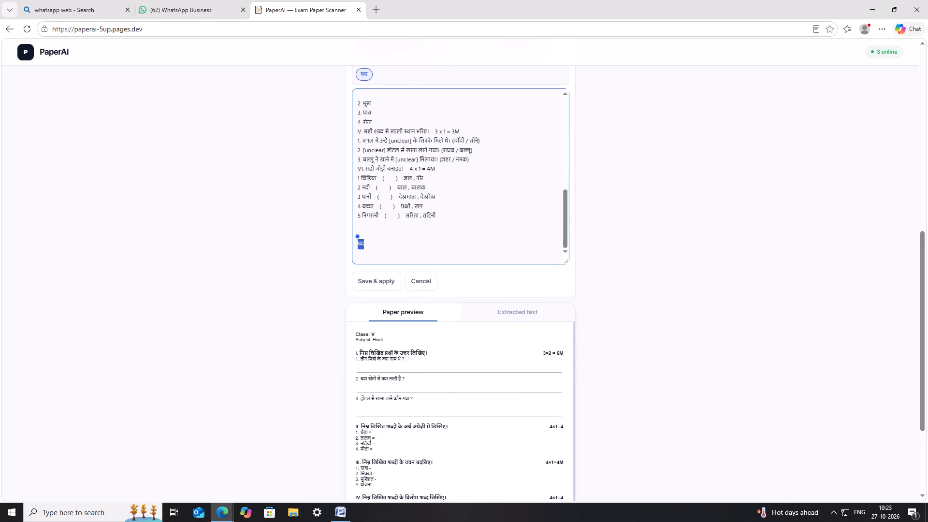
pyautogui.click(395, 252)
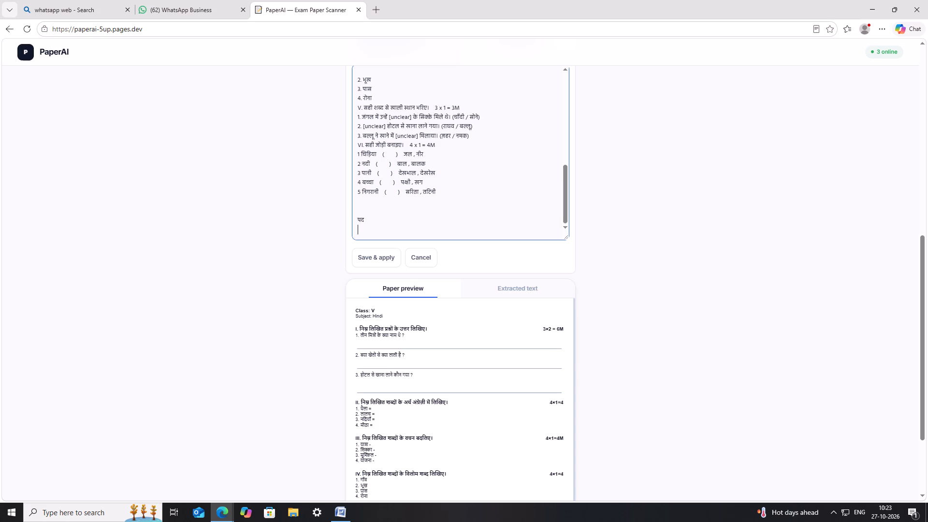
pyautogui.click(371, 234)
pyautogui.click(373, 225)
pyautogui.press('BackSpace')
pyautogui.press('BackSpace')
# Enter पढ़ at the end of the question text and copy that word.
pyautogui.write('padh')
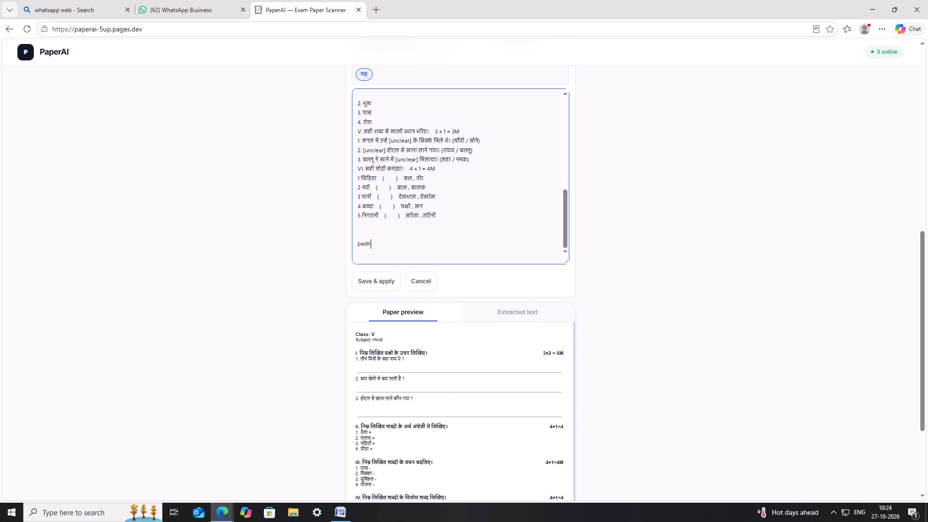
pyautogui.click(367, 73)
pyautogui.moveTo(372, 217); pyautogui.dragTo(344, 219)
pyautogui.hotkey('ctrl', 'c')
# Back in the Word paper, replace the word in item 2 of question VI with the copied पढ़.
pyautogui.click(337, 506)
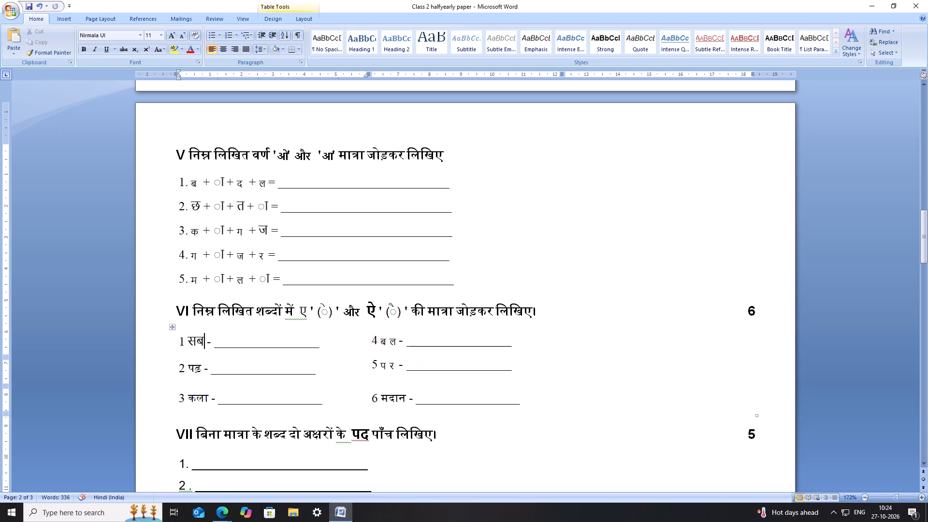
pyautogui.moveTo(202, 368); pyautogui.dragTo(189, 367)
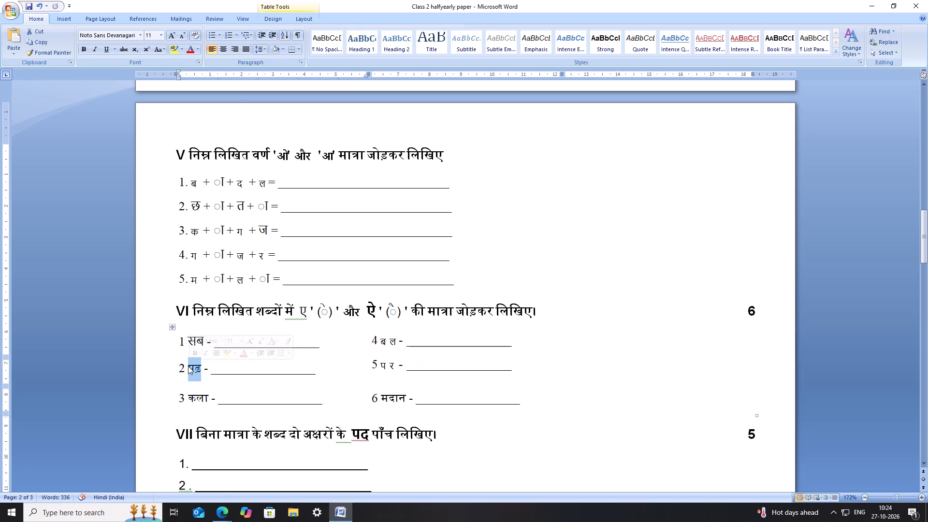
pyautogui.hotkey('ctrl', 'v')
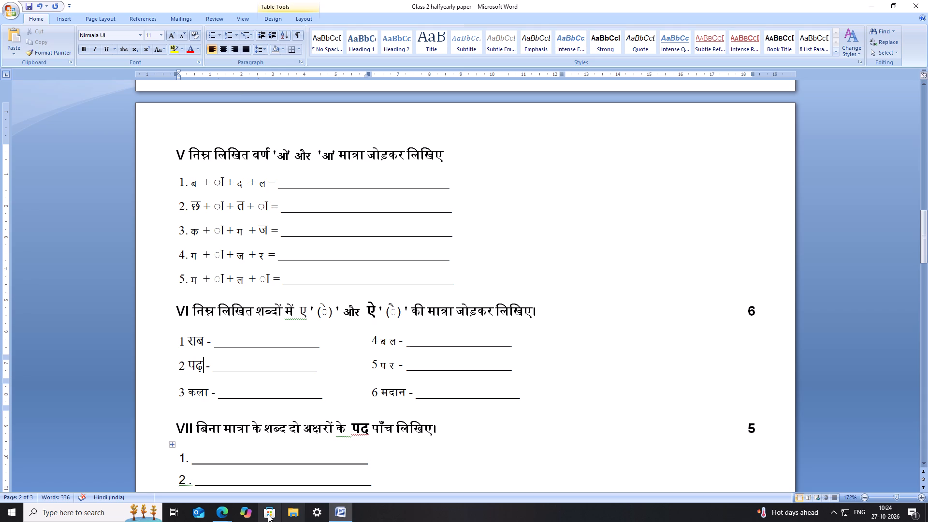
# In PaperAI, replace पढ़ at the end of the question text with पड़ा, shorten it to पड़ and copy that word.
pyautogui.click(231, 513)
pyautogui.click(316, 473)
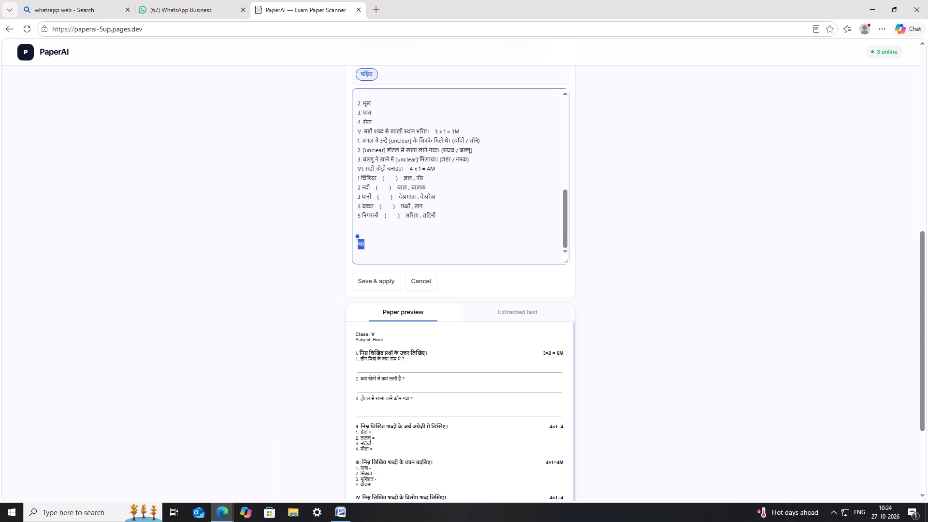
pyautogui.press('BackSpace')
pyautogui.write('pada')
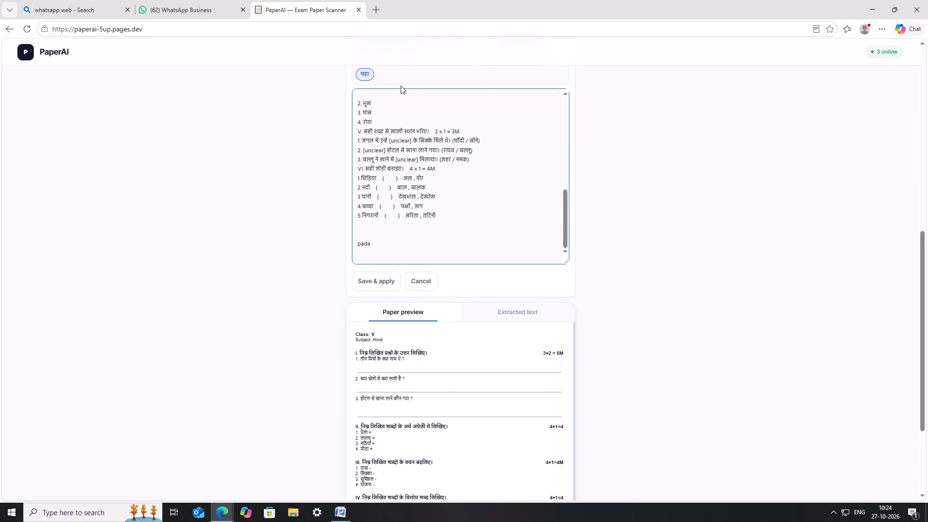
pyautogui.click(366, 74)
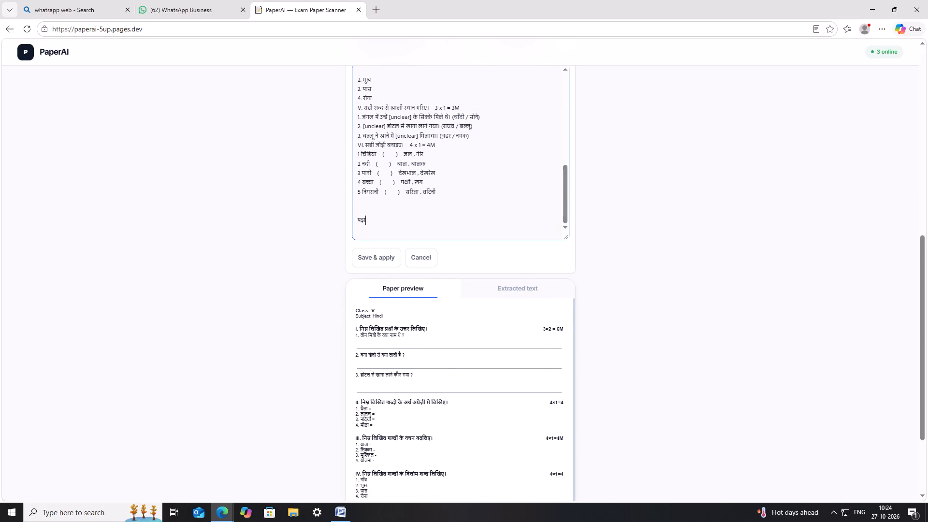
pyautogui.press('BackSpace')
pyautogui.moveTo(369, 245); pyautogui.dragTo(354, 246)
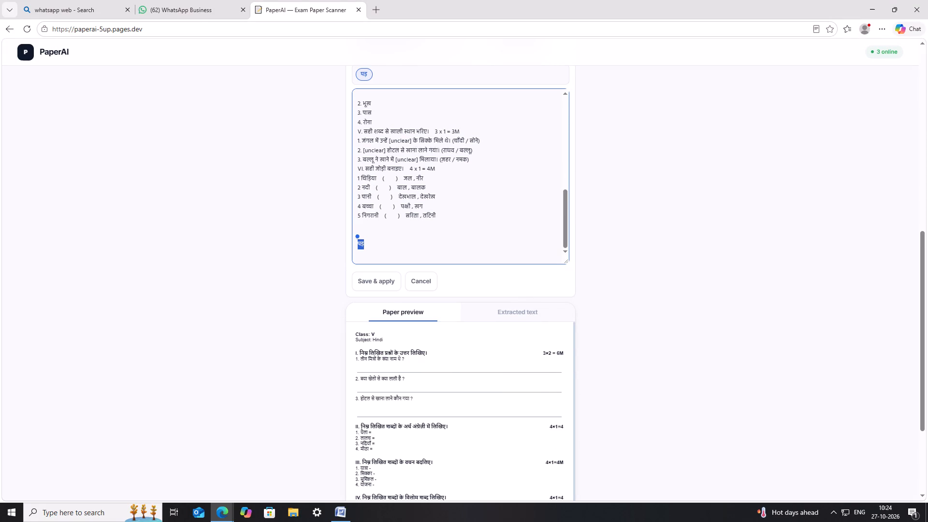
pyautogui.hotkey('ctrl', 'c')
# Back in the Word paper, replace the word in item 2 of question VI with the copied पड़ and save.
pyautogui.click(341, 521)
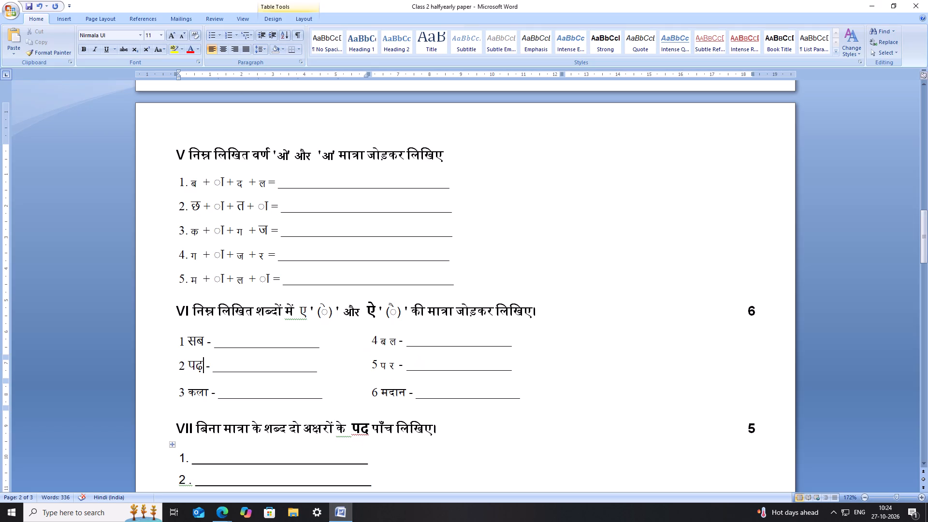
pyautogui.press('BackSpace')
pyautogui.press('BackSpace')
pyautogui.press('BackSpace')
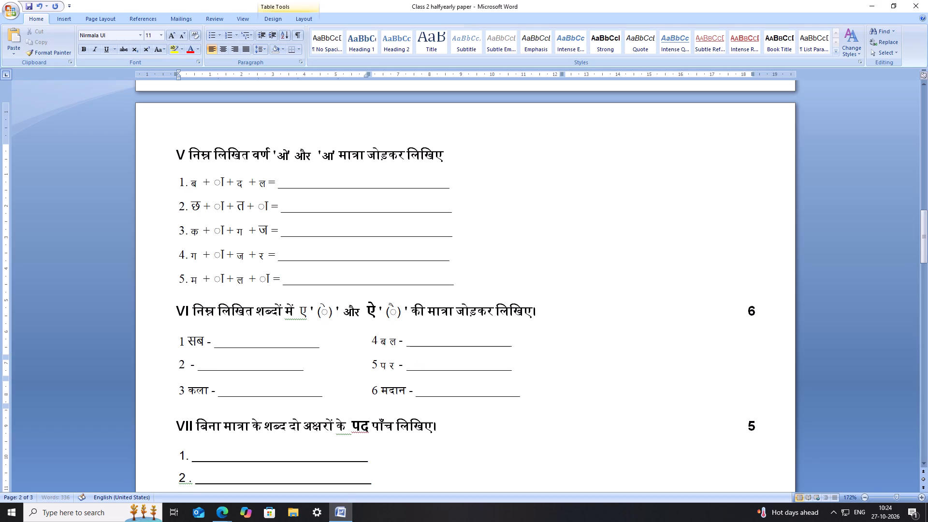
pyautogui.hotkey('ctrl', 'v')
pyautogui.hotkey('ctrl', 's')
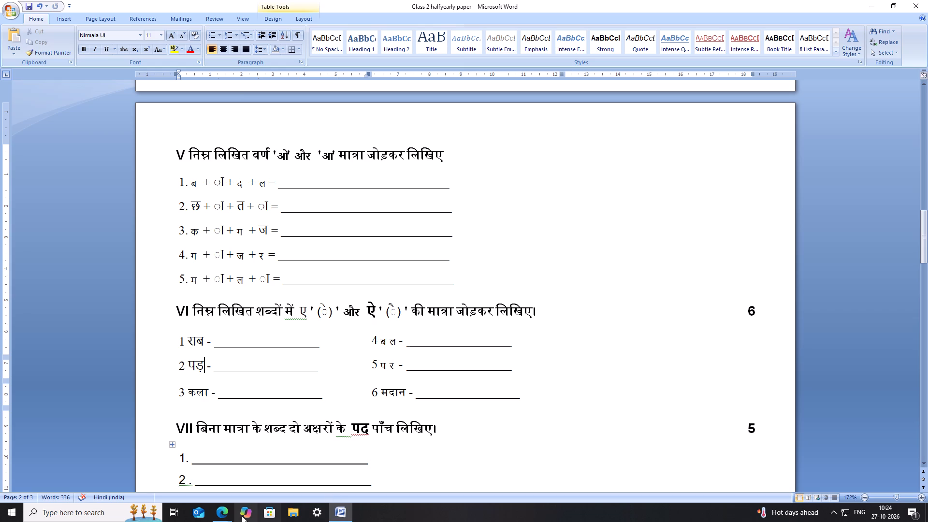
# In PaperAI, replace the word at the end of the question text with बाल, shorten it to बल and copy it.
pyautogui.click(226, 516)
pyautogui.click(299, 473)
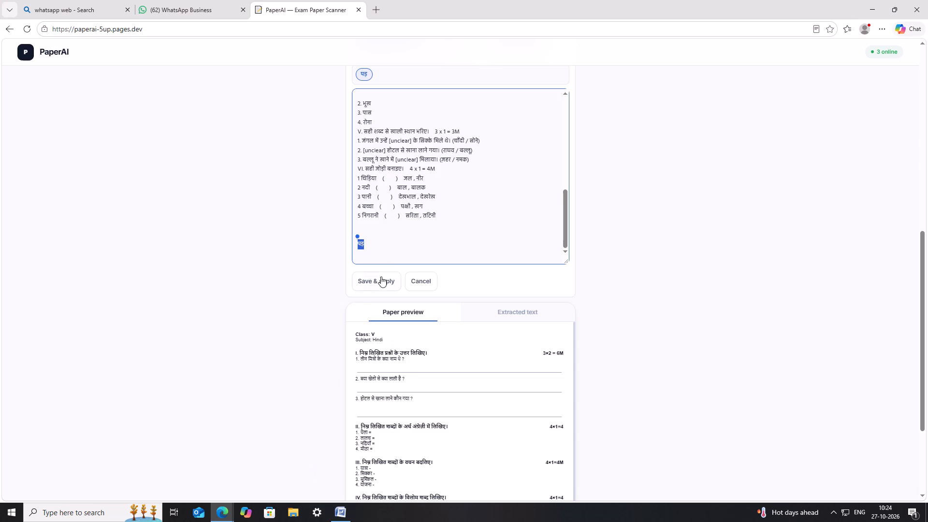
pyautogui.write('bal')
pyautogui.click(366, 77)
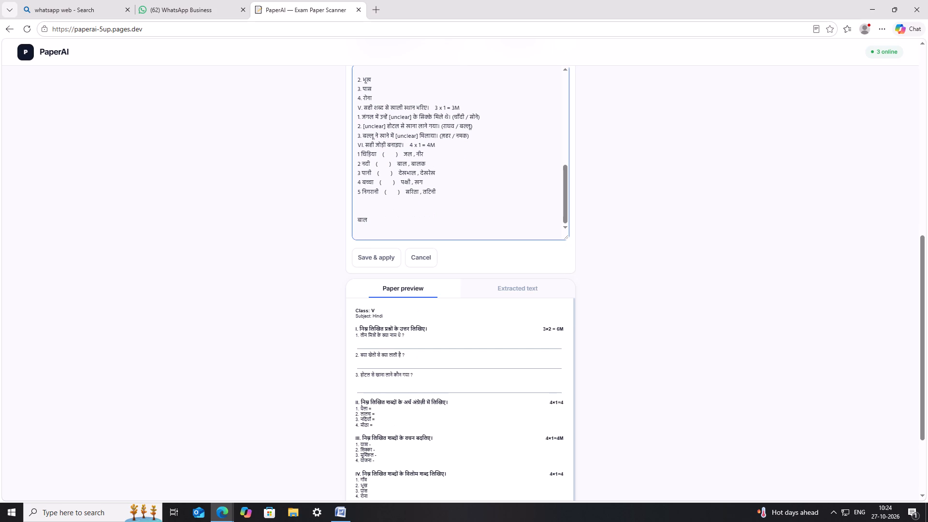
pyautogui.press('Left')
pyautogui.press('BackSpace')
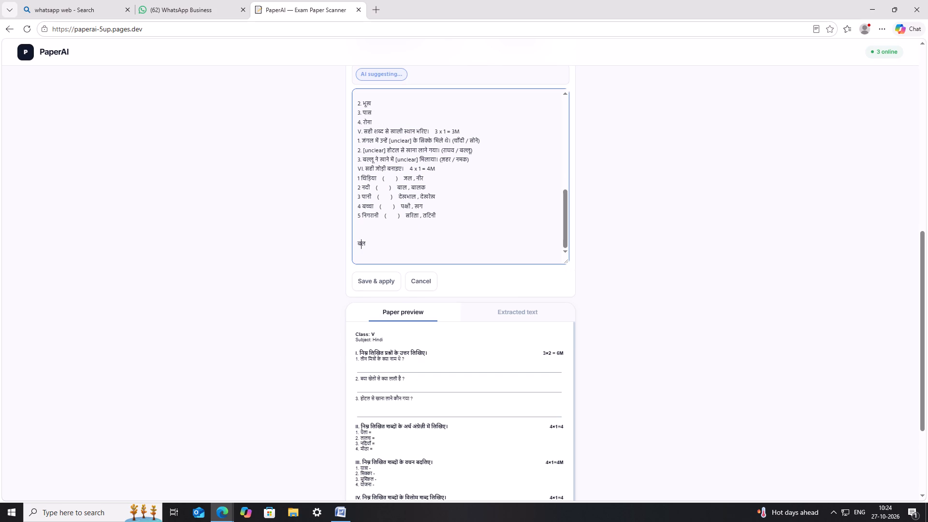
pyautogui.moveTo(378, 246); pyautogui.dragTo(352, 246)
pyautogui.hotkey('ctrl', 'c')
# Back in the Word paper, replace the word in item 4 of question VI with the copied बल.
pyautogui.click(339, 508)
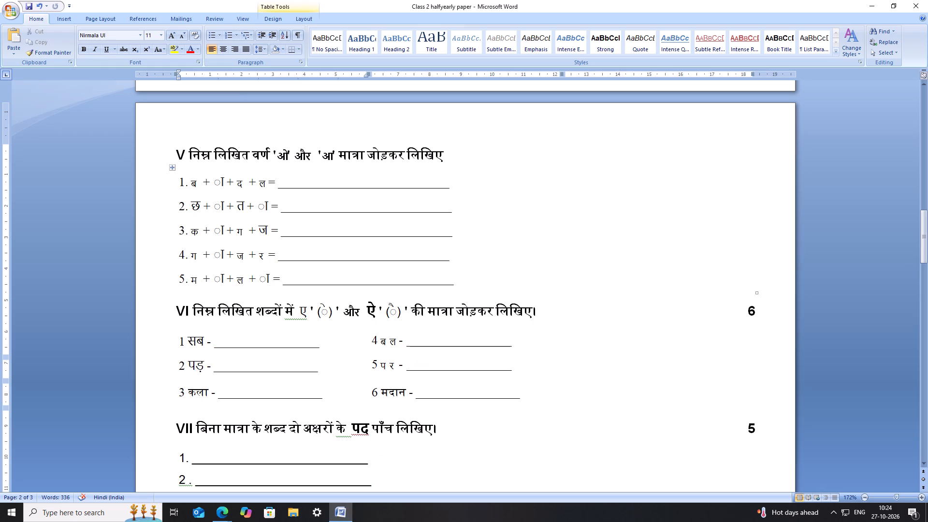
pyautogui.moveTo(396, 344); pyautogui.dragTo(381, 342)
pyautogui.hotkey('ctrl', 'v')
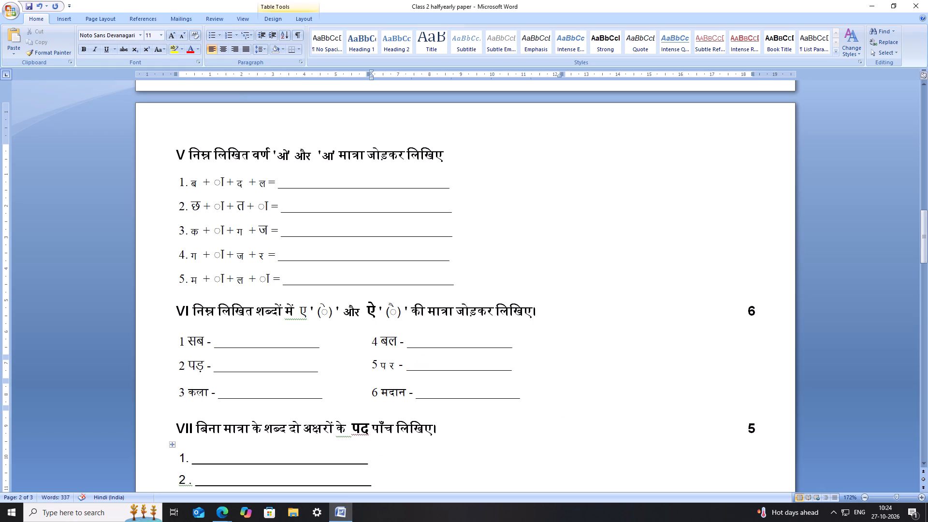
# In PaperAI, replace the word at the end of the question text with पर and copy it.
pyautogui.click(224, 514)
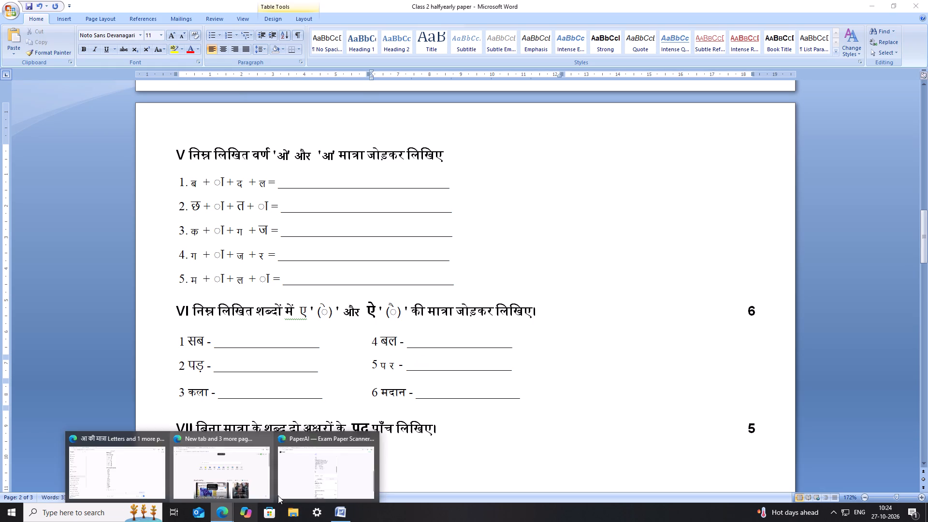
pyautogui.click(319, 475)
pyautogui.press('BackSpace')
pyautogui.write('par')
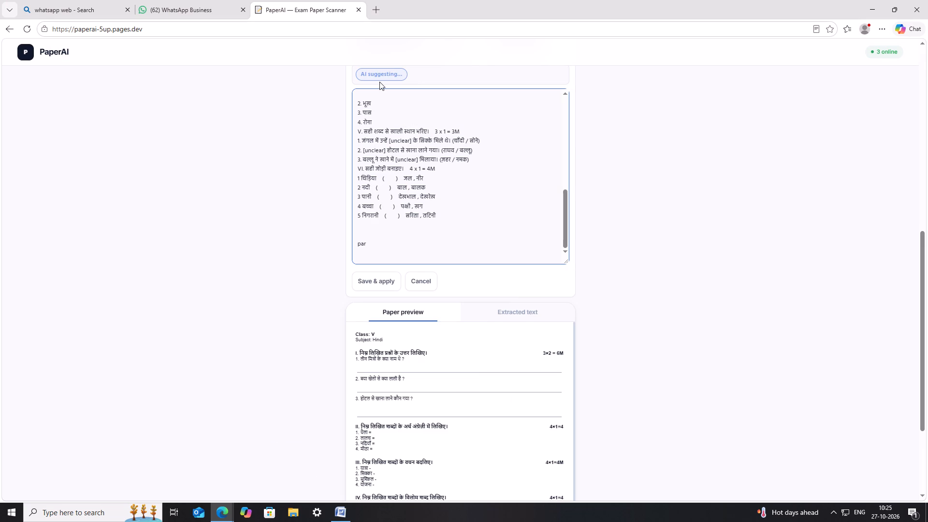
pyautogui.click(370, 76)
pyautogui.moveTo(371, 222); pyautogui.dragTo(333, 232)
pyautogui.click(333, 232)
pyautogui.moveTo(367, 236); pyautogui.dragTo(354, 243)
pyautogui.click(367, 226)
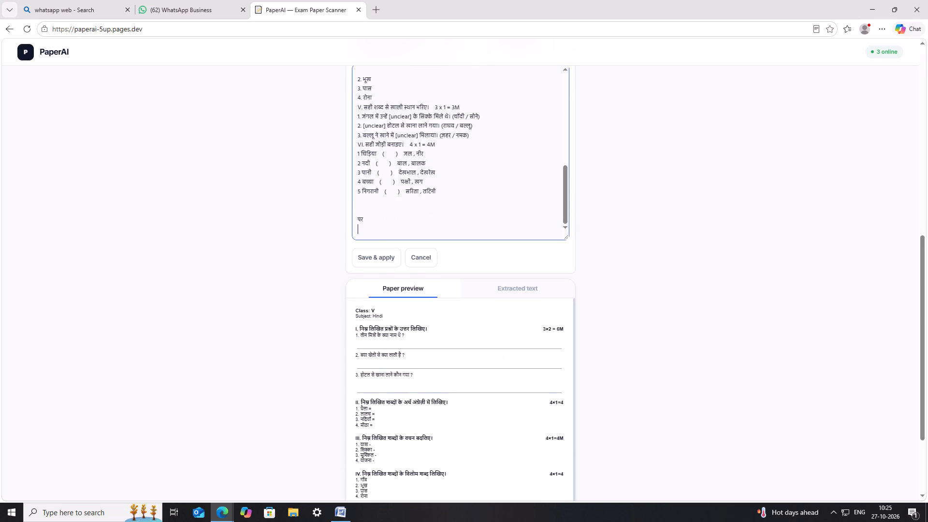
pyautogui.moveTo(365, 222); pyautogui.dragTo(350, 224)
pyautogui.hotkey('ctrl', 'c')
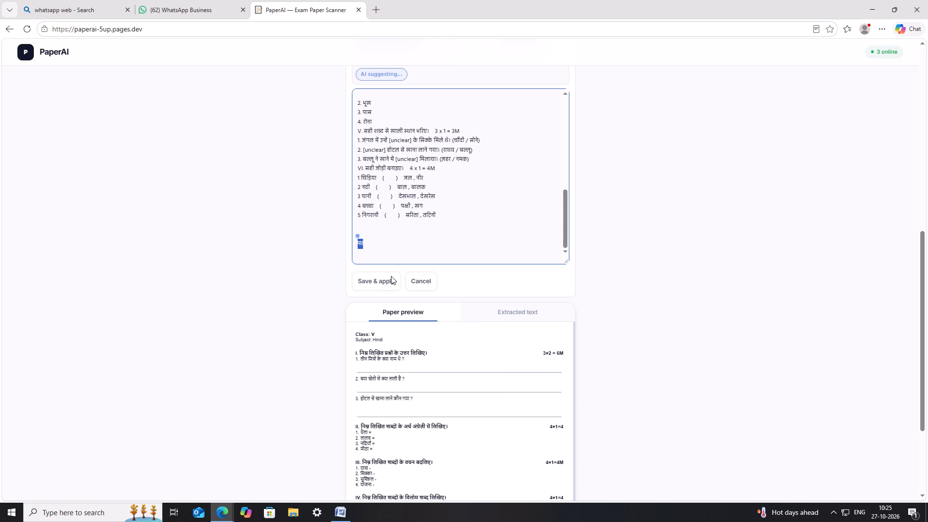
pyautogui.hotkey('ctrl', 'c')
# Back in the Word paper, replace the word in item 5 of question VI with the copied पर and save.
pyautogui.click(345, 511)
pyautogui.moveTo(394, 364); pyautogui.dragTo(394, 364)
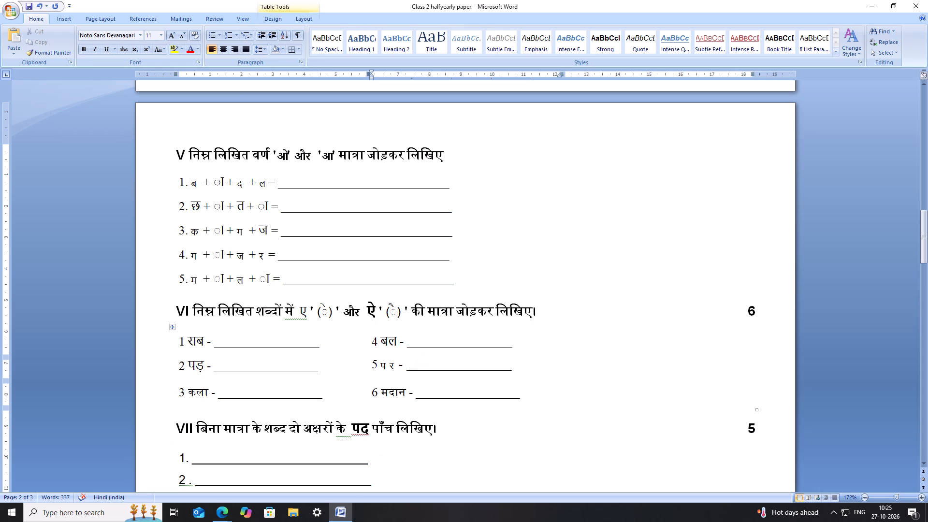
pyautogui.moveTo(394, 364); pyautogui.dragTo(380, 371)
pyautogui.hotkey('ctrl', 'v')
pyautogui.hotkey('ctrl', 's')
pyautogui.hotkey('ctrl', 's')
pyautogui.hotkey('ctrl', 's')
pyautogui.click(574, 361)
# For question VIII's number picture, search web images in a new browser tab for "5 image in balack and white" and open the block-style outlined 5.
pyautogui.scroll(-1, 571, 357)
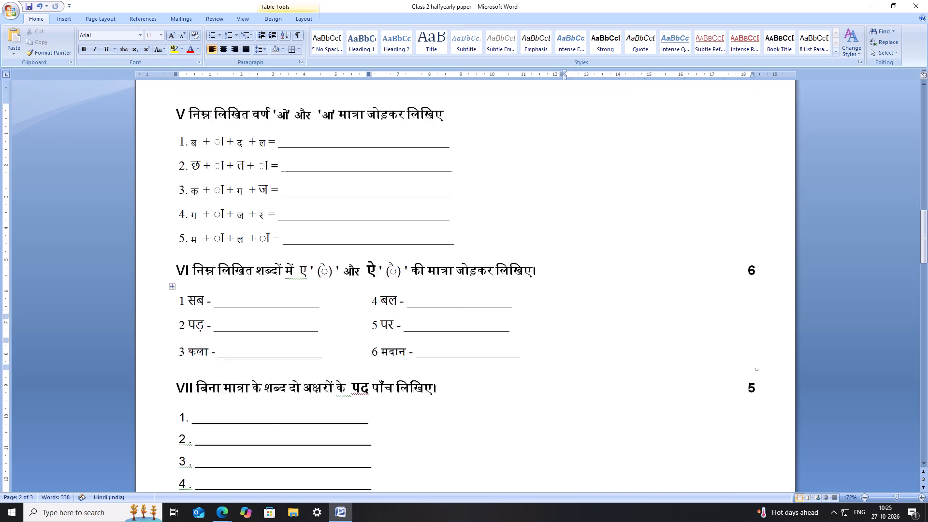
pyautogui.scroll(-3, 571, 357)
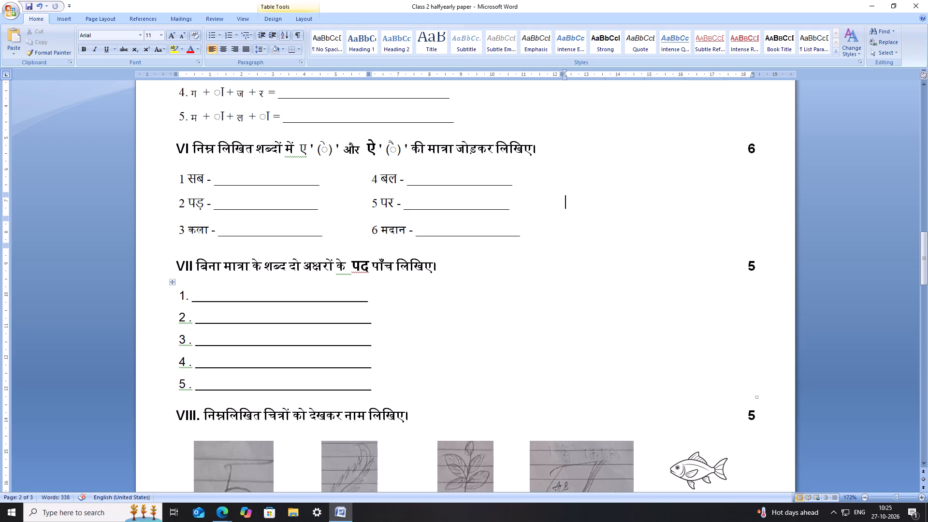
pyautogui.scroll(-3, 388, 412)
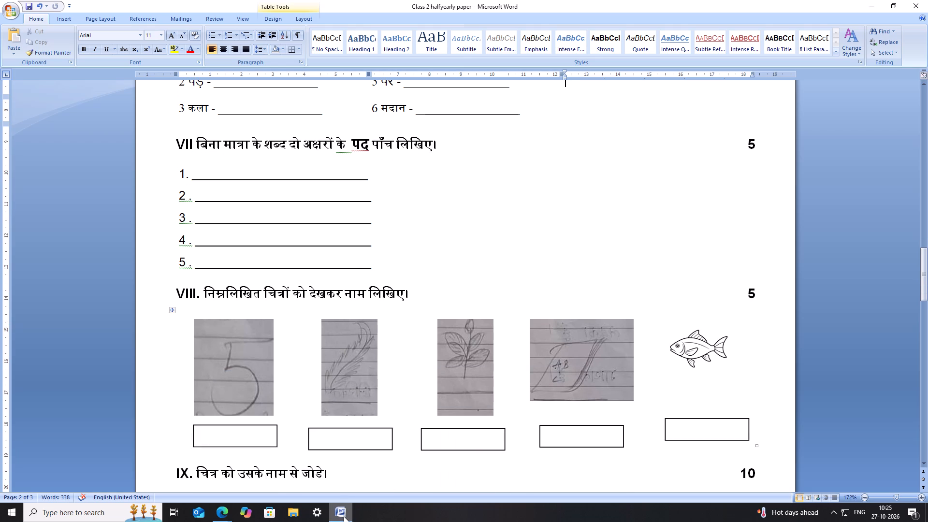
pyautogui.click(219, 509)
pyautogui.click(313, 465)
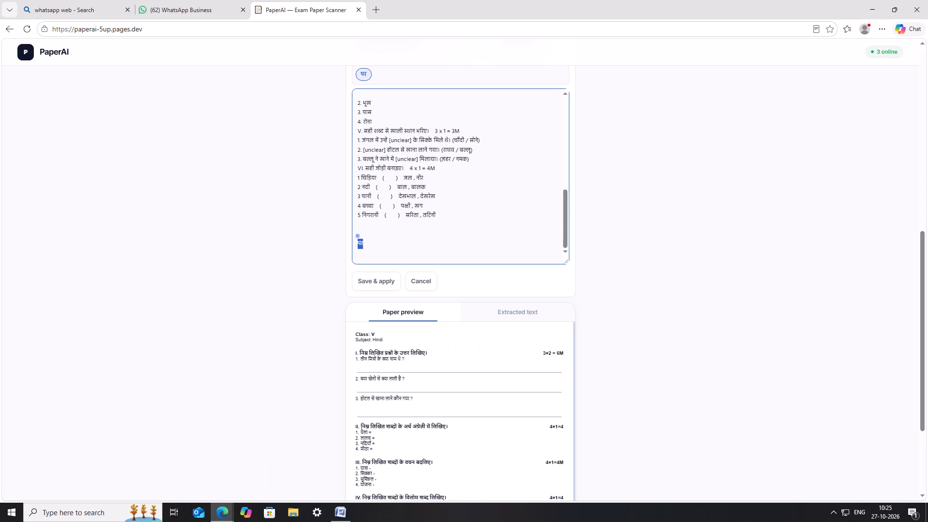
pyautogui.click(373, 11)
pyautogui.click(368, 29)
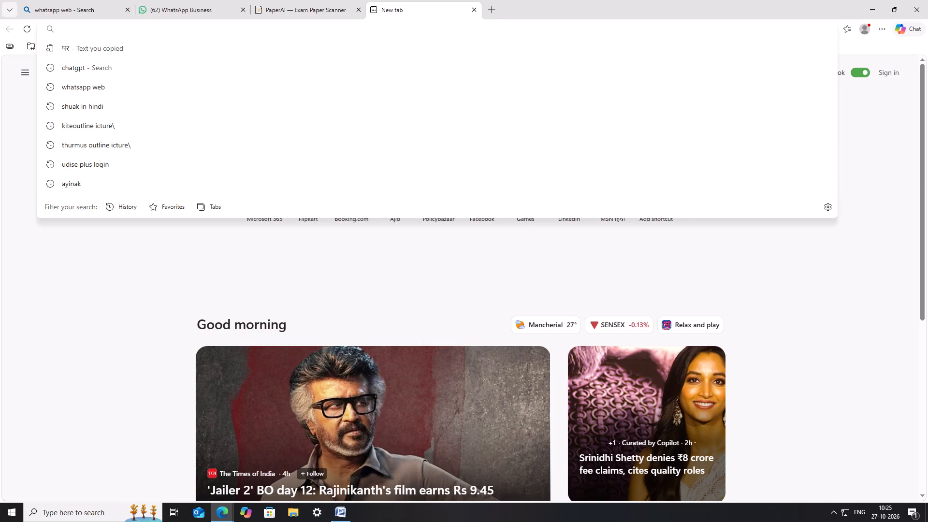
pyautogui.write('5 image in balack and white')
pyautogui.press('Return')
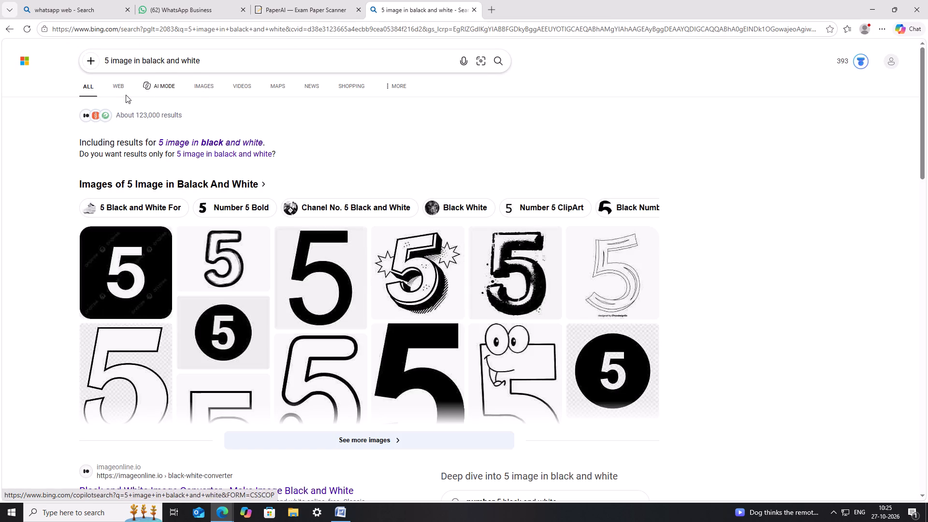
pyautogui.click(202, 85)
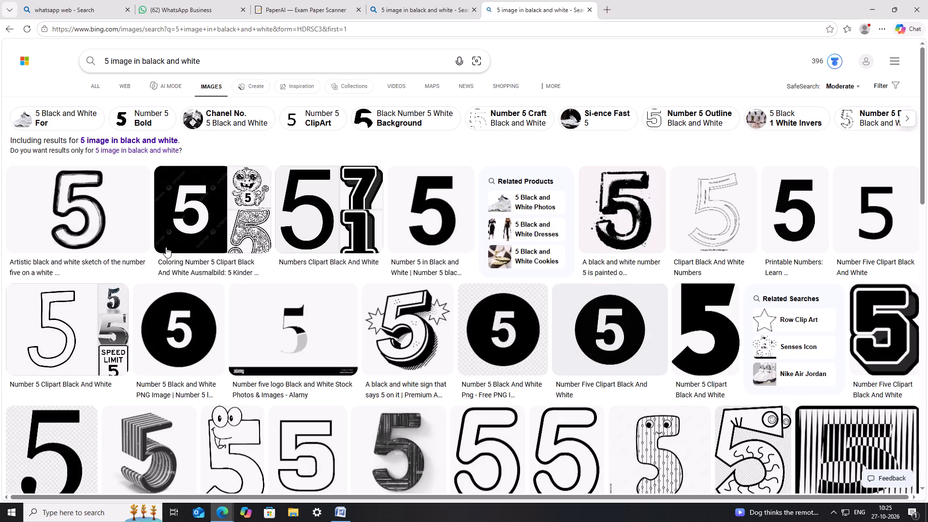
pyautogui.scroll(-2, 689, 235)
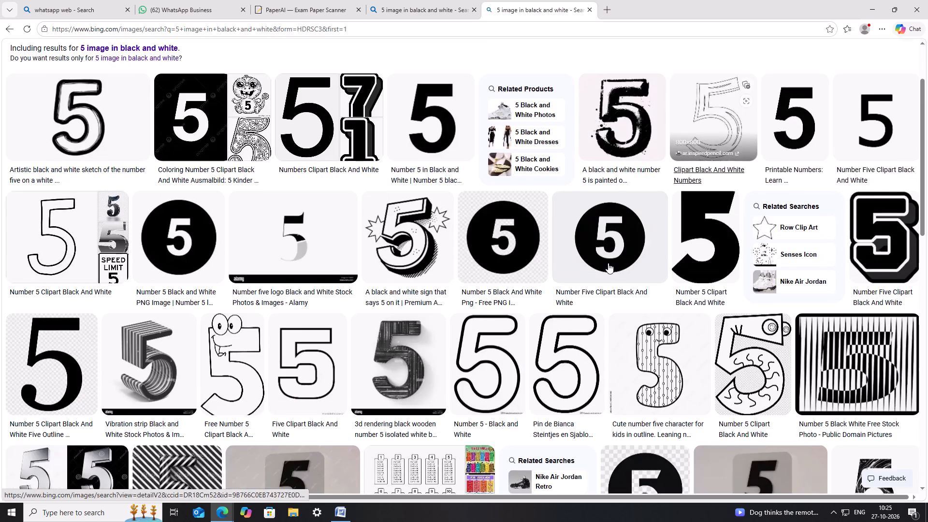
pyautogui.click(271, 366)
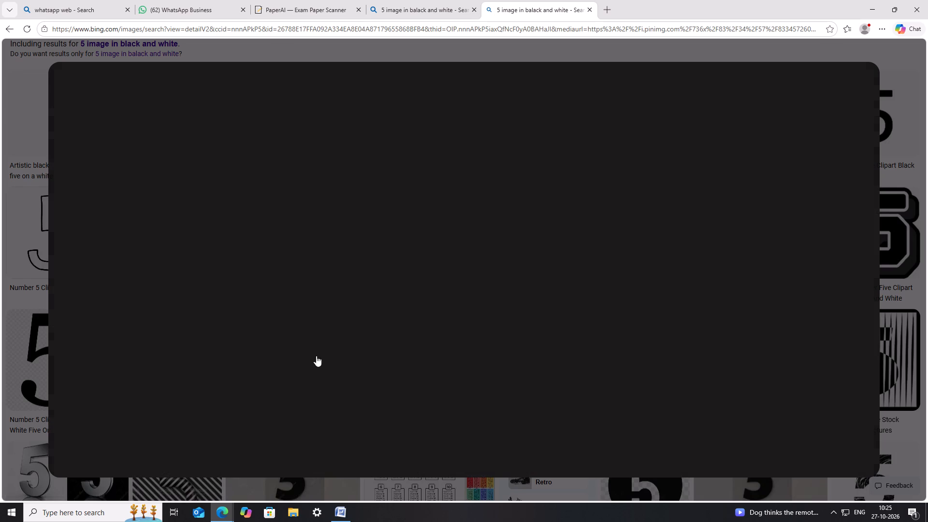
# Search Windows for the Snipping Tool and open it over the enlarged outlined 5.
pyautogui.click(115, 521)
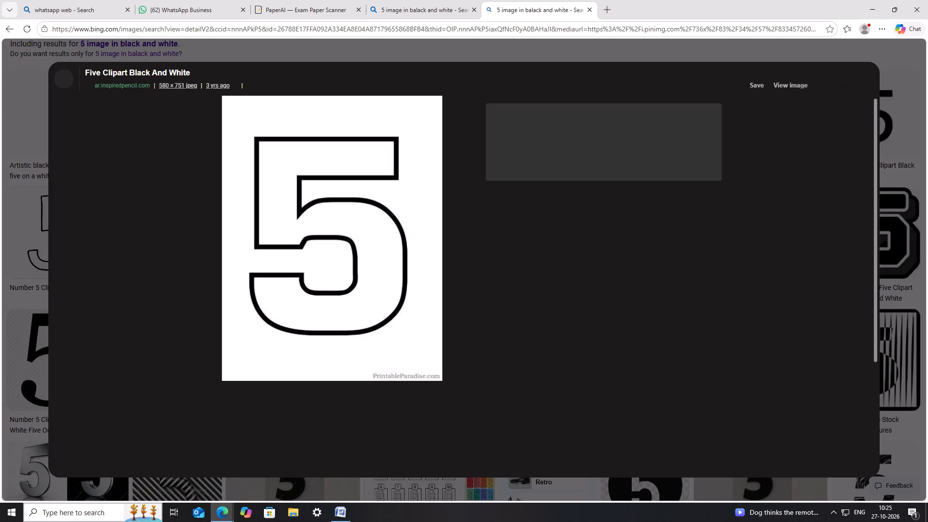
pyautogui.click(105, 515)
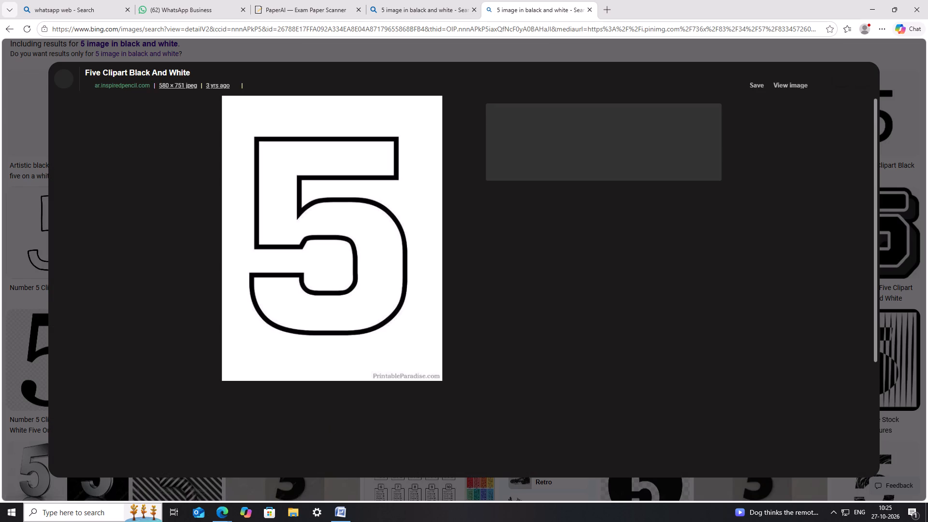
pyautogui.press('s')
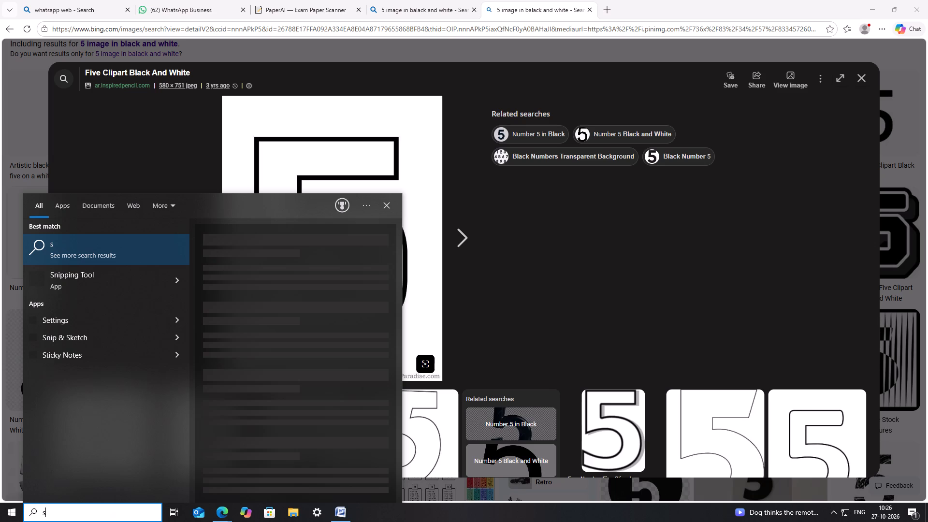
pyautogui.write('ni')
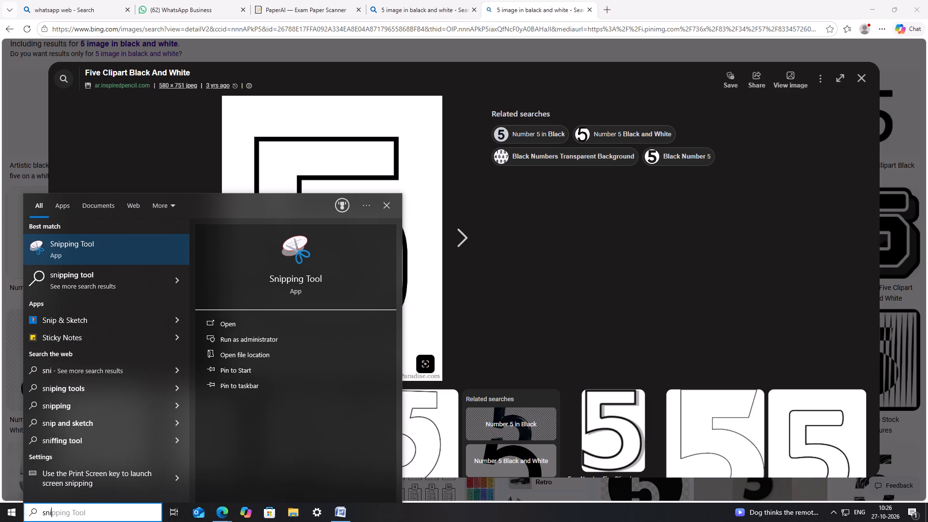
pyautogui.scroll(-1, 812, 521)
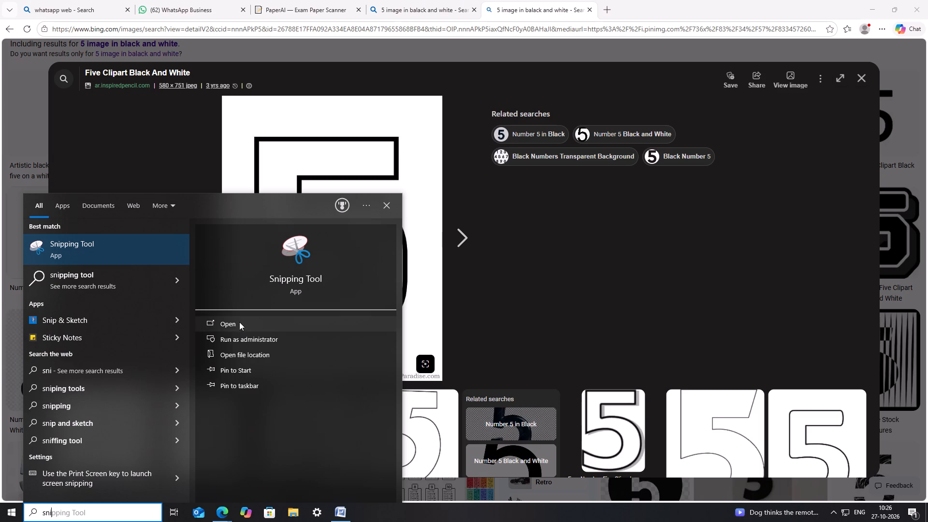
pyautogui.click(239, 321)
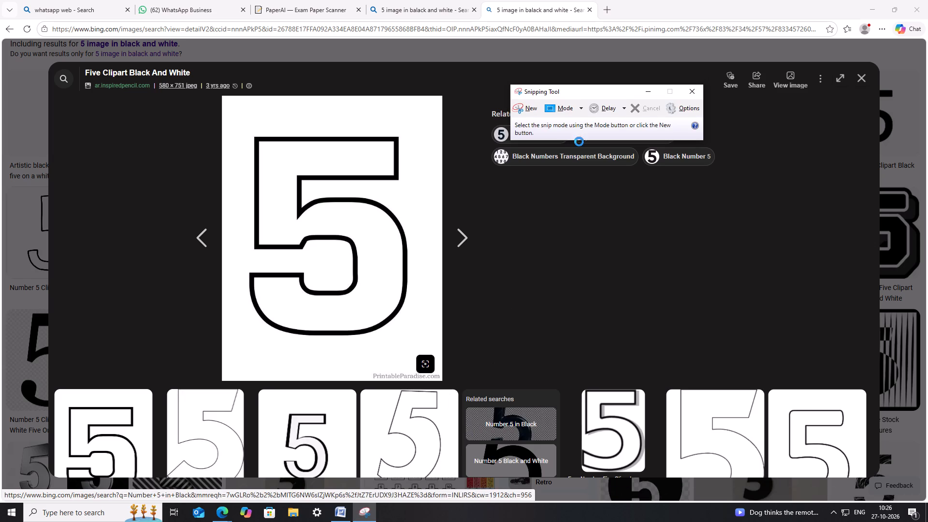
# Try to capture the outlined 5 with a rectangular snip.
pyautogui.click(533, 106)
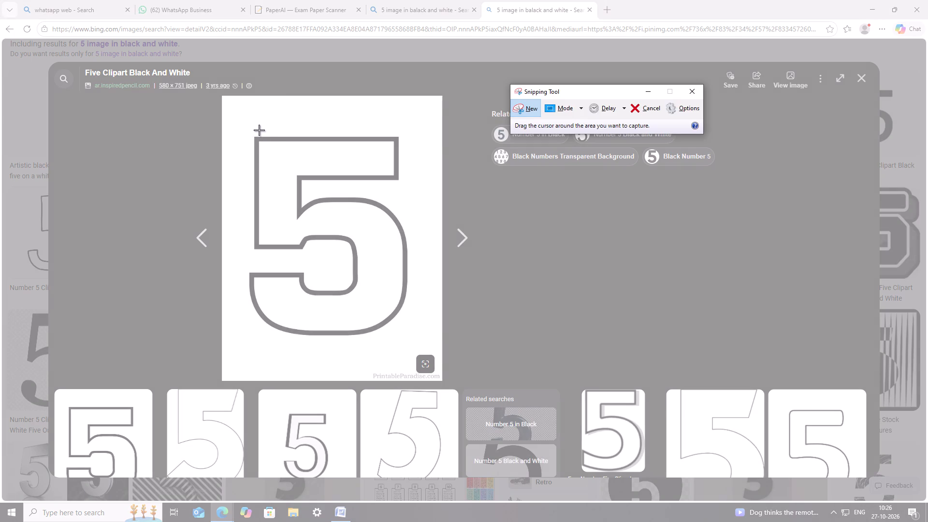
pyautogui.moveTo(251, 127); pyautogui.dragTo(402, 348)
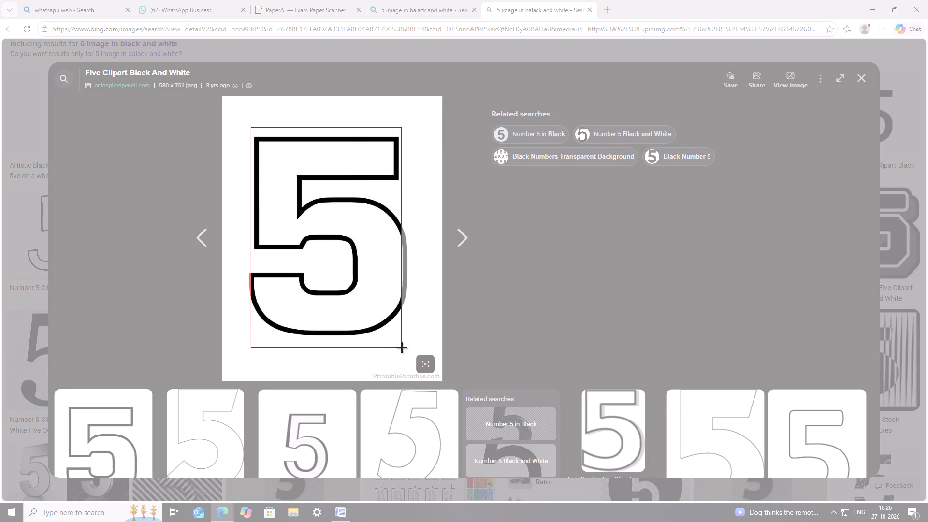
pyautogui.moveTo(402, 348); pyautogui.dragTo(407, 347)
# Take a new snip around the whole outlined 5 and save it as PNG "no. 5" in the Downloads images folder.
pyautogui.click(221, 69)
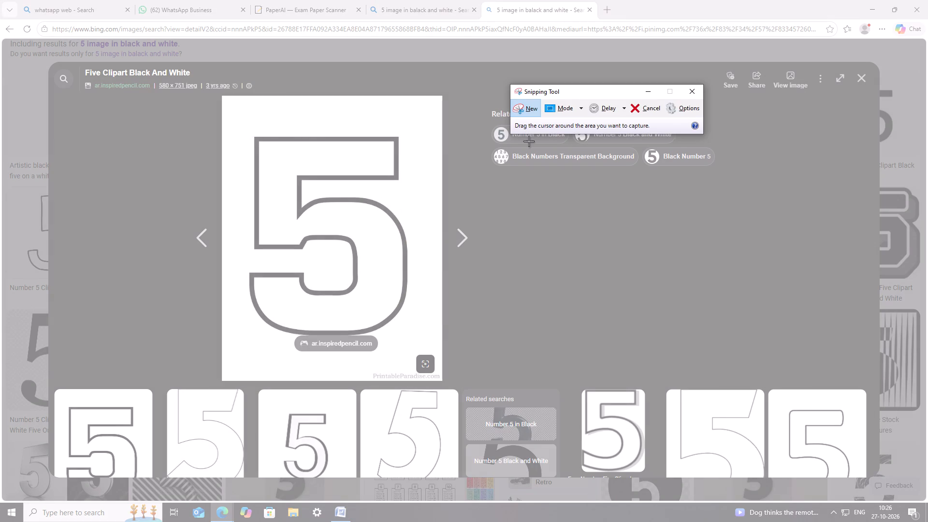
pyautogui.click(528, 111)
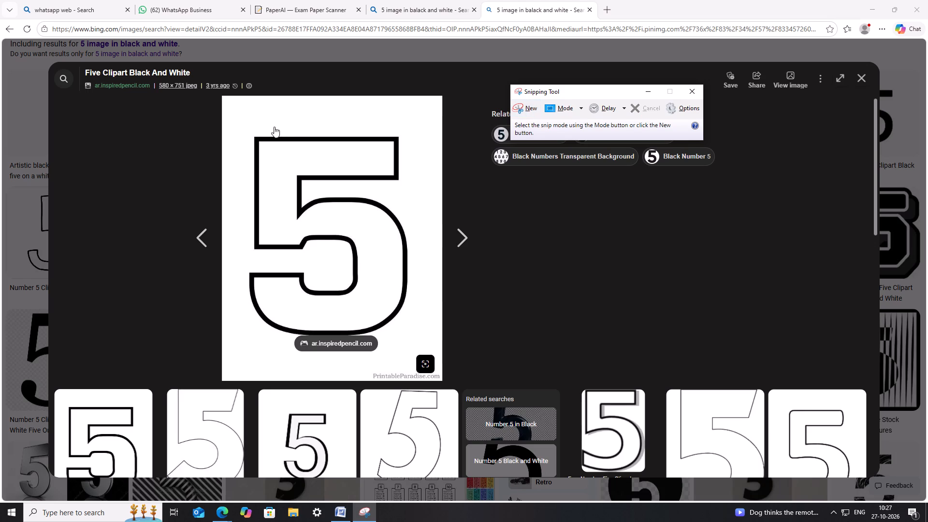
pyautogui.click(528, 111)
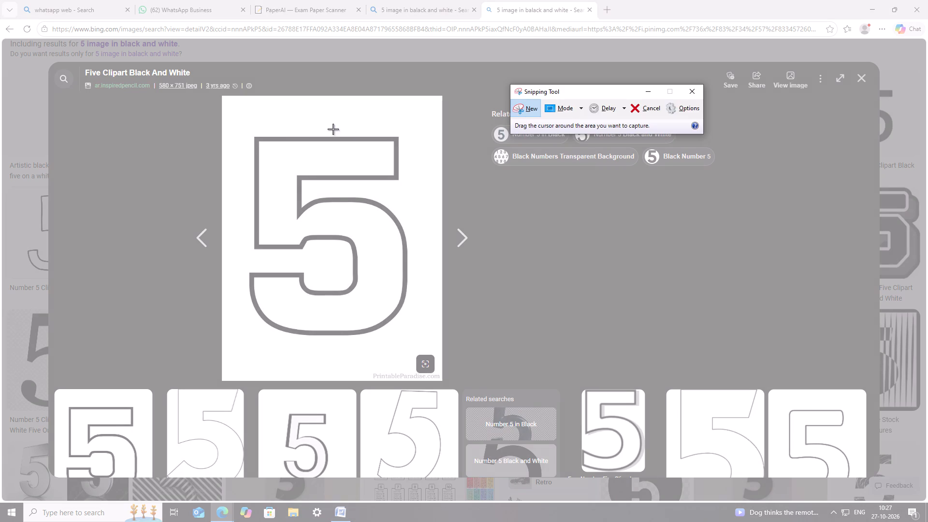
pyautogui.moveTo(247, 131); pyautogui.dragTo(419, 330)
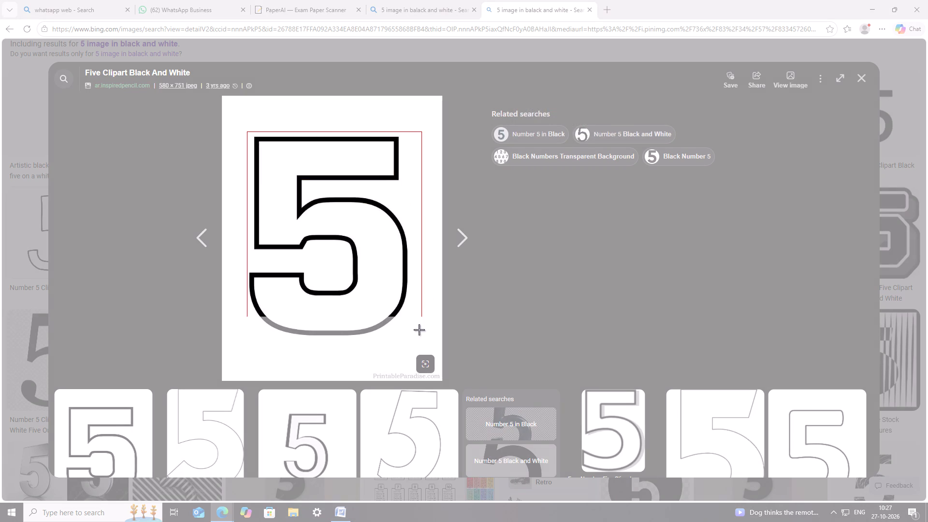
pyautogui.moveTo(419, 330); pyautogui.dragTo(409, 339)
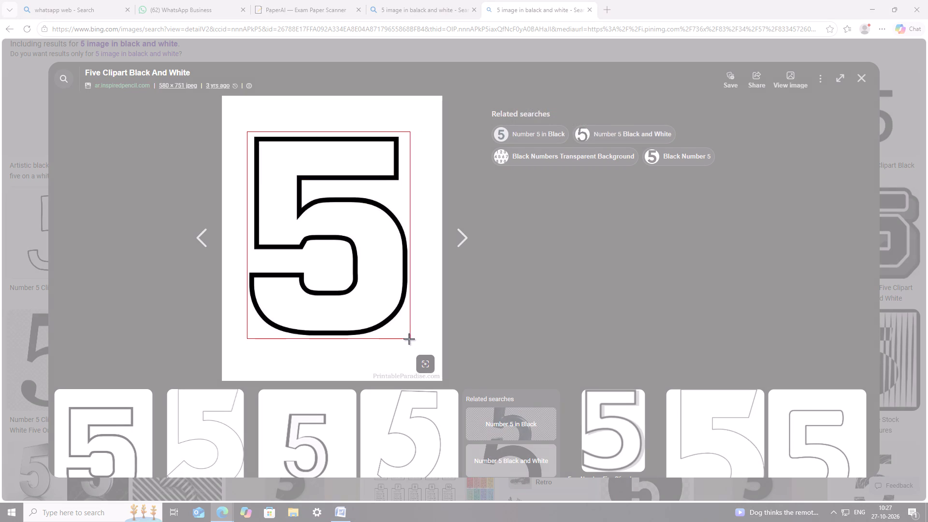
pyautogui.moveTo(409, 339); pyautogui.dragTo(411, 340)
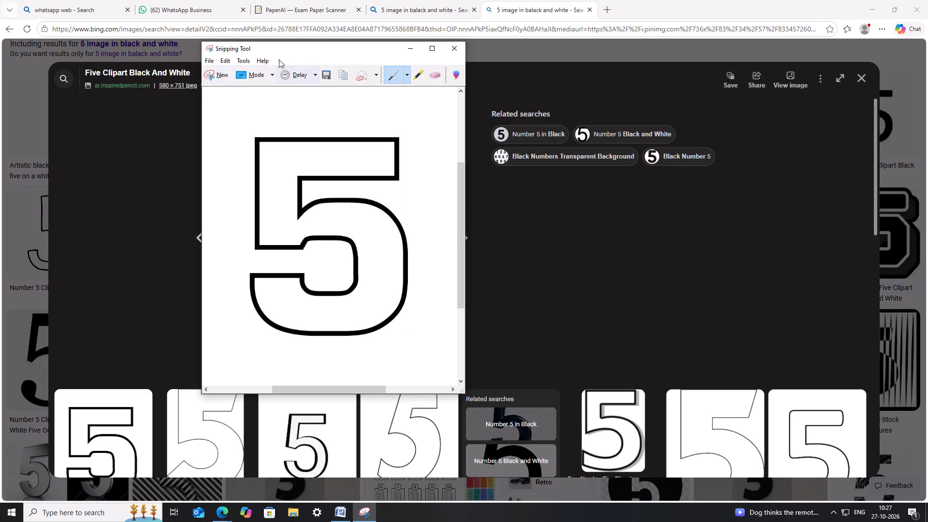
pyautogui.click(325, 74)
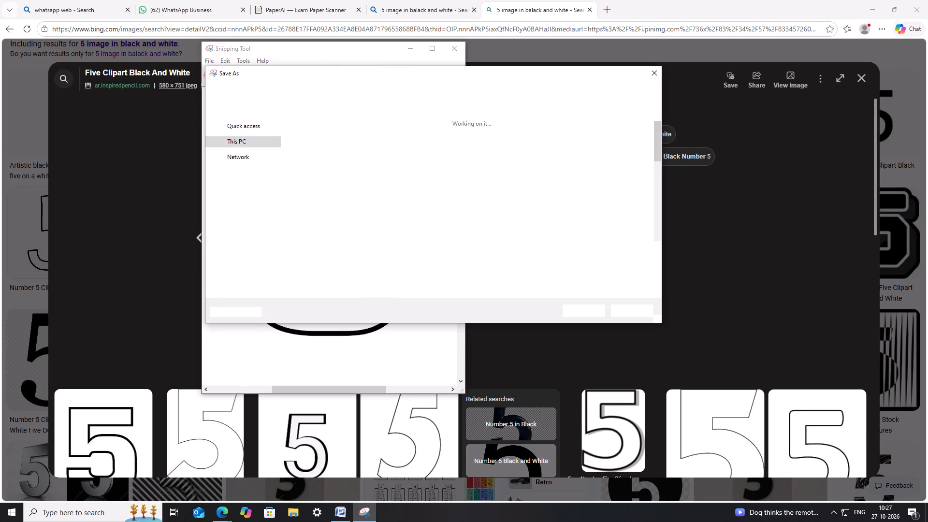
pyautogui.write('no. 5')
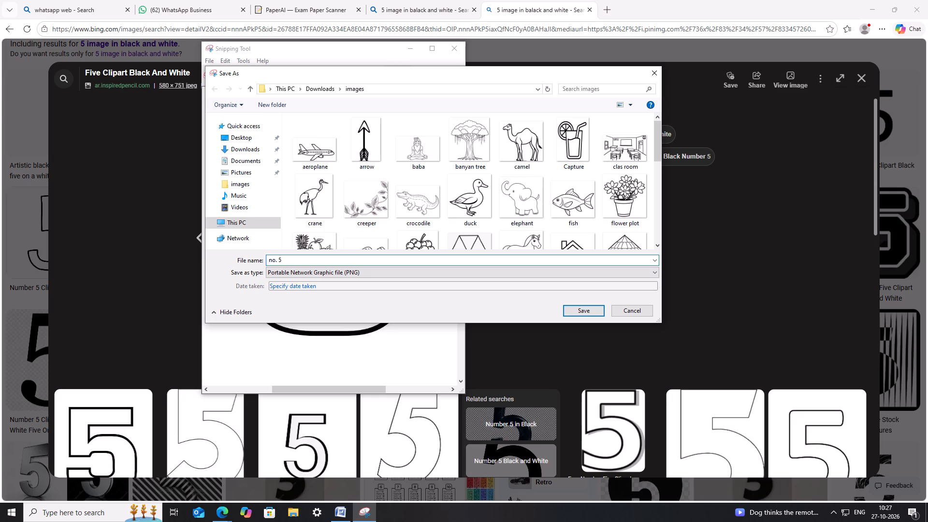
pyautogui.press('Return')
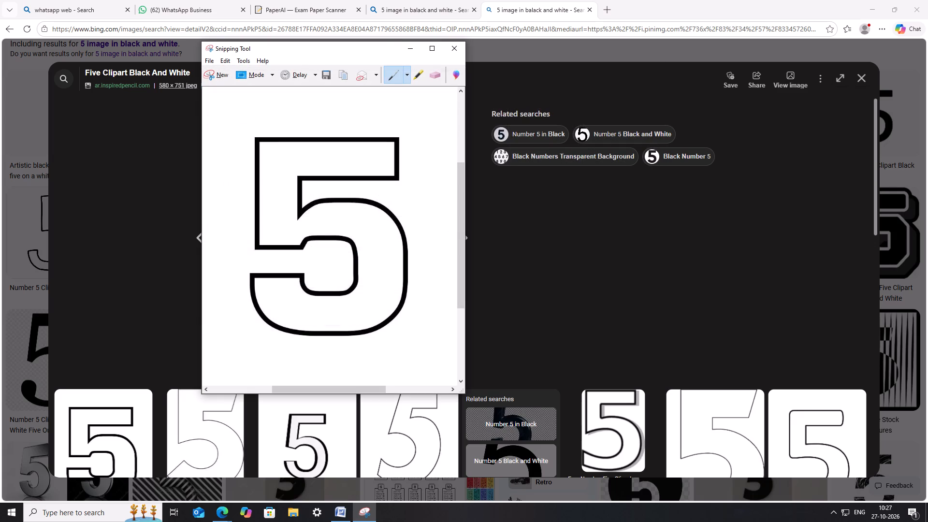
pyautogui.click(407, 47)
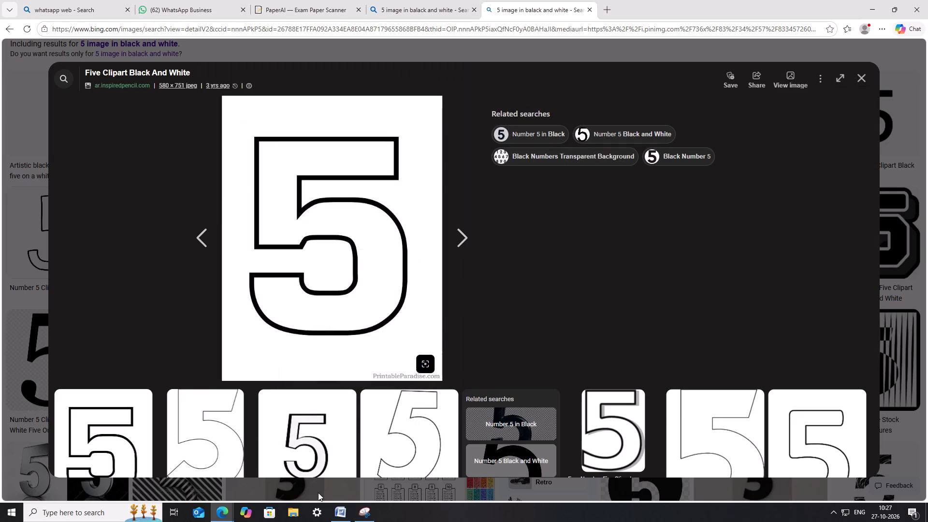
# Back in the Word paper, change question VIII's hand-drawn 5 to the "no. 5" picture and save the document.
pyautogui.click(334, 505)
pyautogui.rightClick(226, 351)
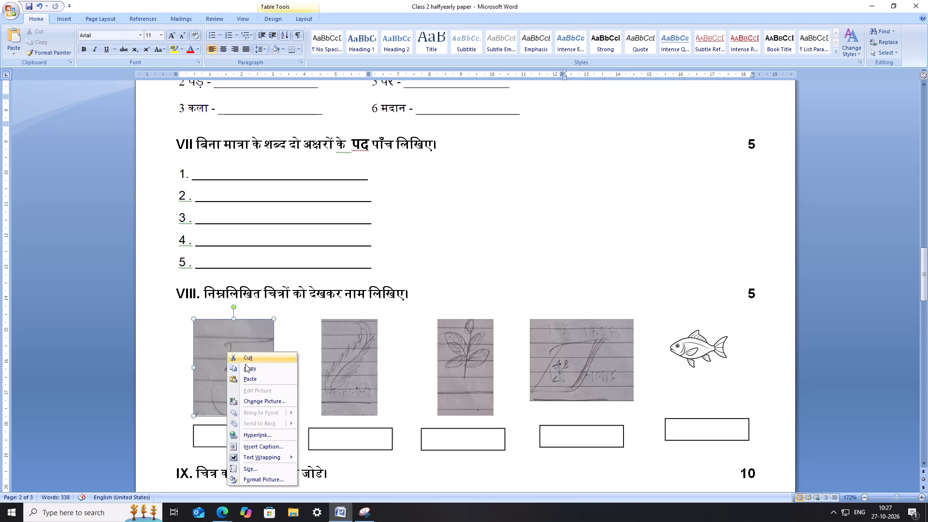
pyautogui.click(260, 402)
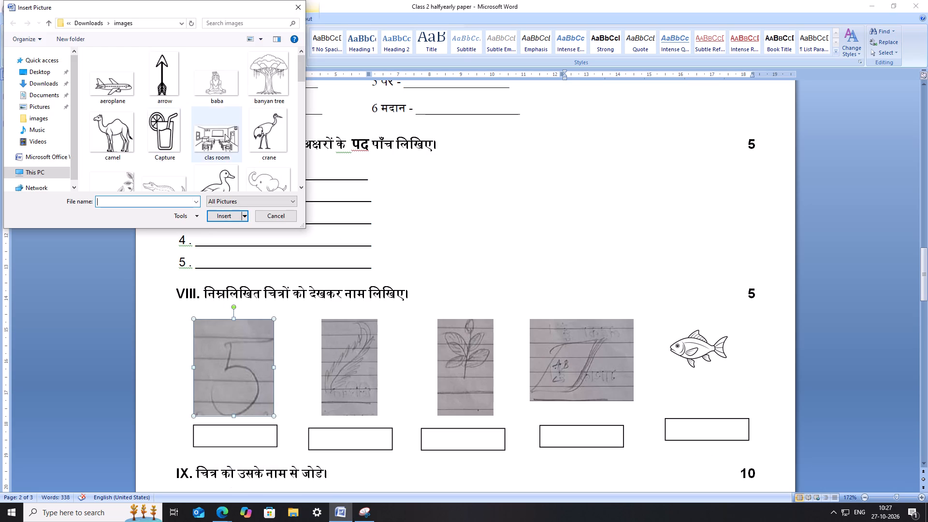
pyautogui.scroll(-11, 226, 134)
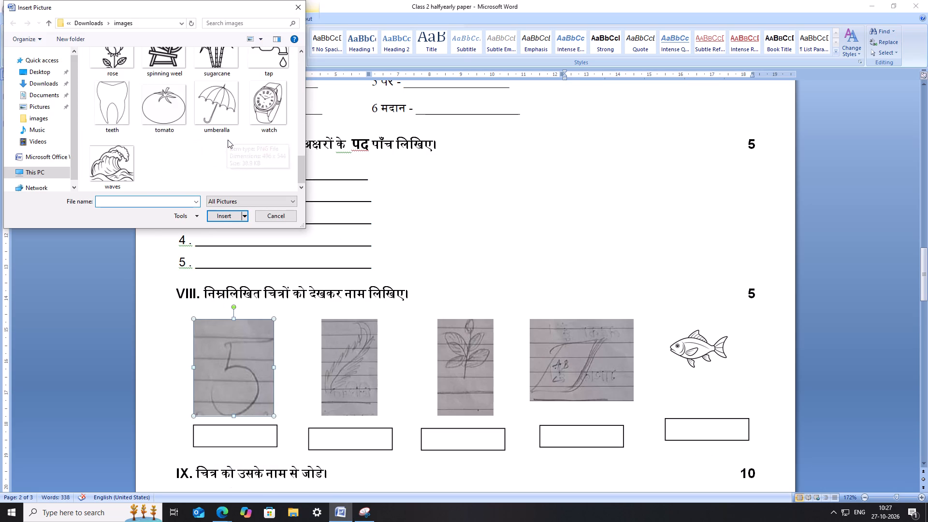
pyautogui.scroll(3, 213, 144)
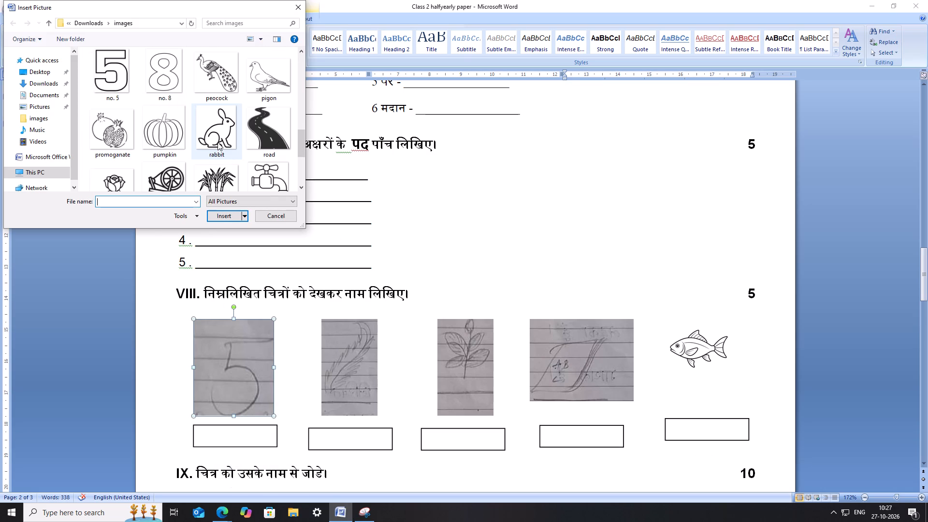
pyautogui.click(120, 82)
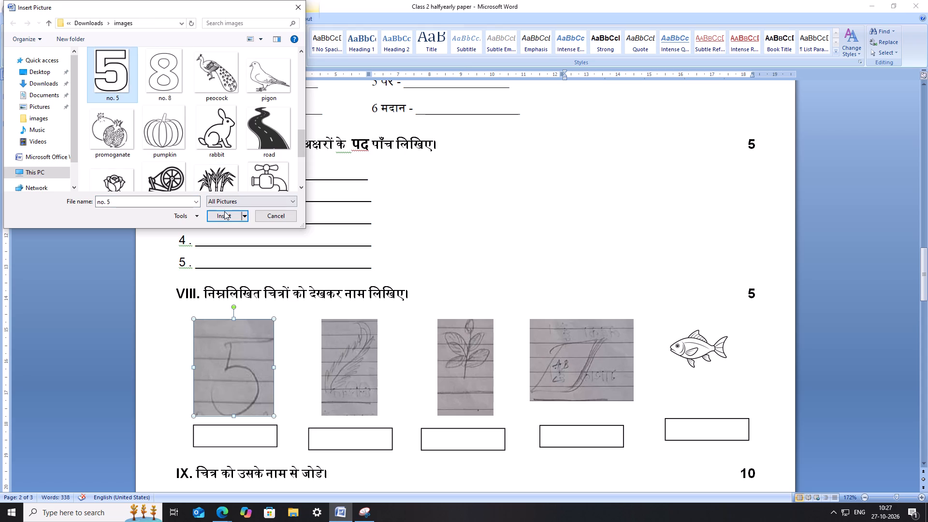
pyautogui.click(224, 212)
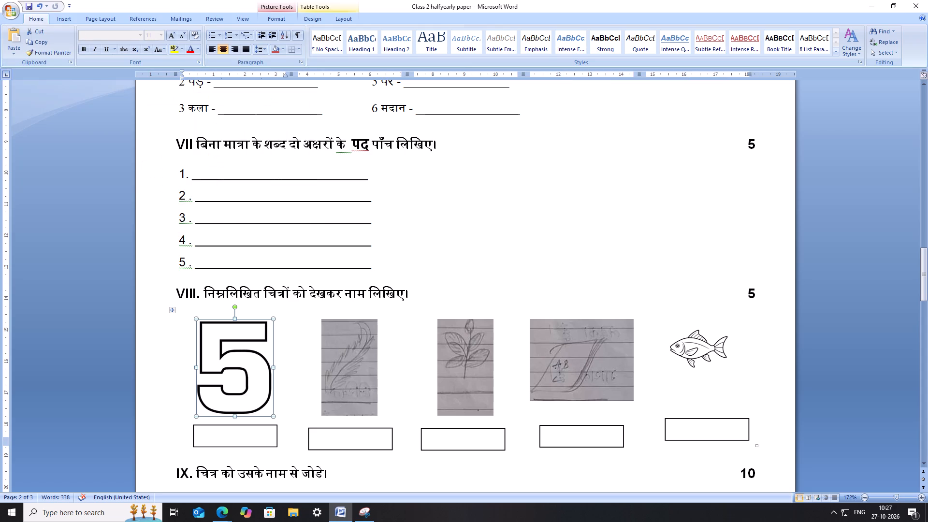
pyautogui.hotkey('ctrl', 's')
pyautogui.hotkey('ctrl', 's')
# For question VIII's feather picture, search web images for "feathers in balack and white outlines" and open the simple bird feather outline.
pyautogui.click(355, 362)
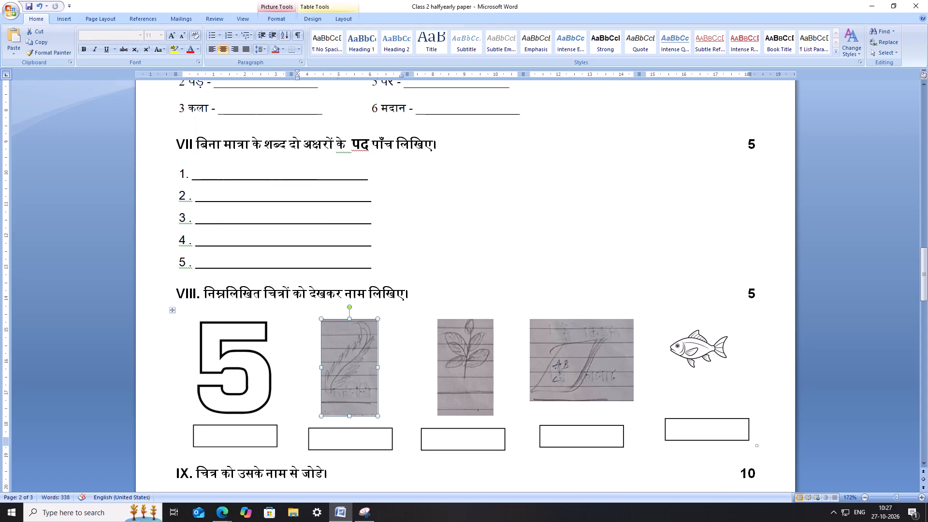
pyautogui.click(228, 511)
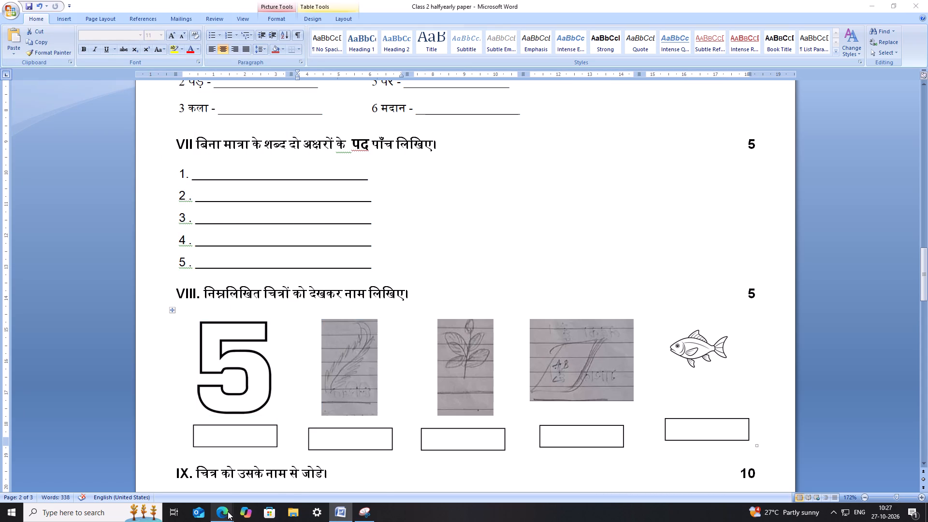
pyautogui.click(328, 473)
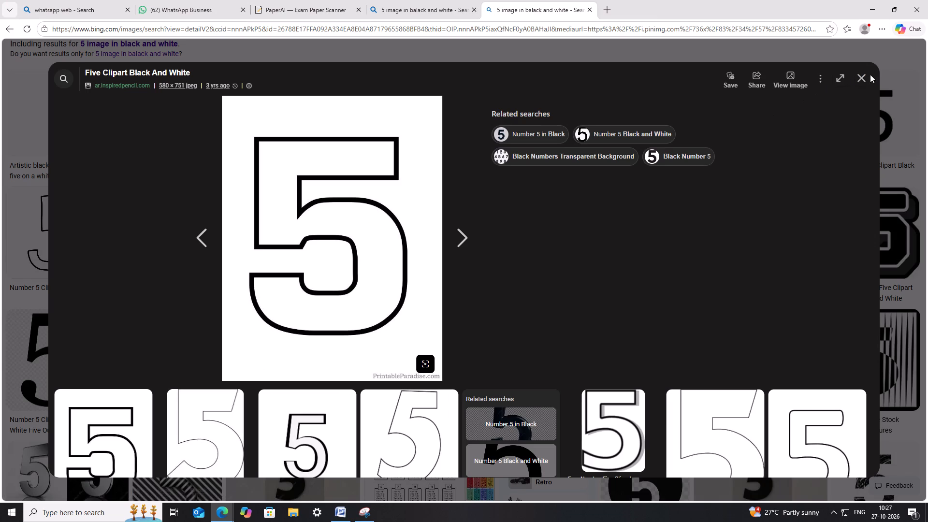
pyautogui.click(865, 81)
pyautogui.scroll(7, 203, 83)
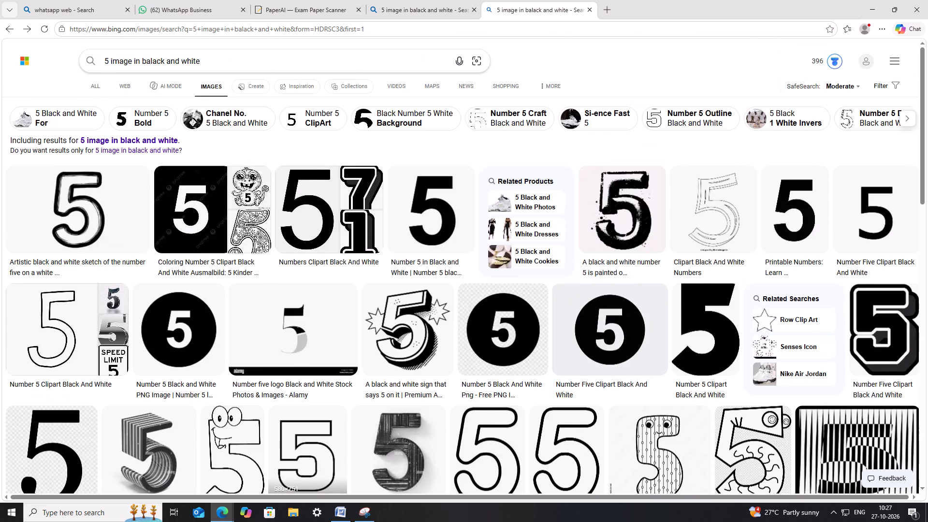
pyautogui.moveTo(132, 60); pyautogui.dragTo(43, 83)
pyautogui.write('feathers')
pyautogui.press('Return')
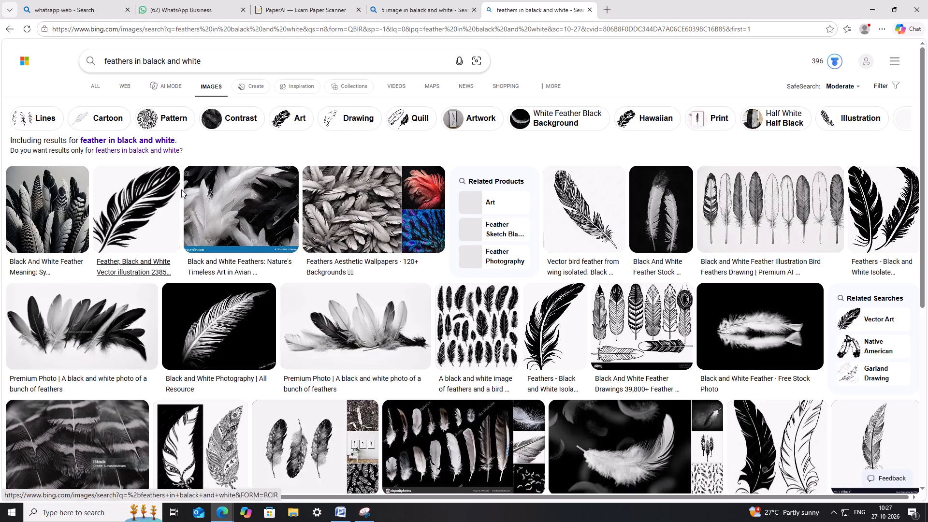
pyautogui.click(236, 59)
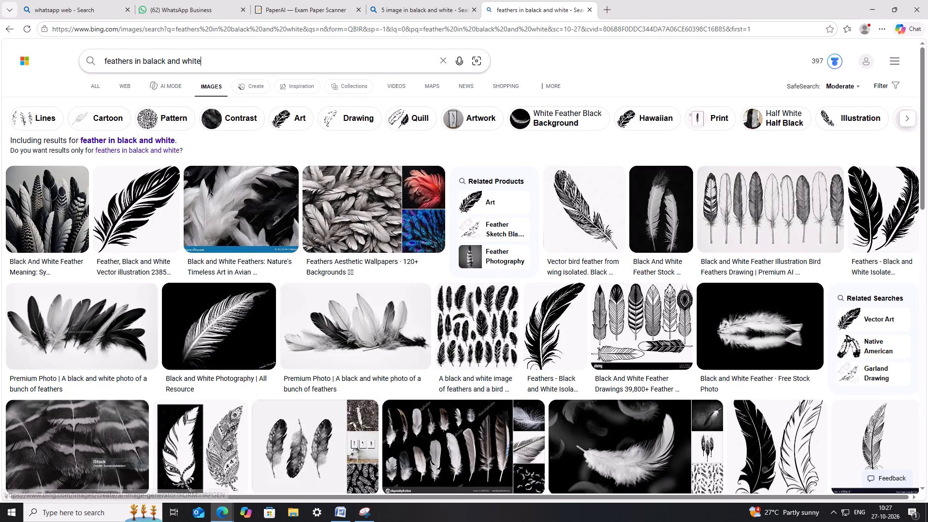
pyautogui.press('space')
pyautogui.write('outlines')
pyautogui.press('Return')
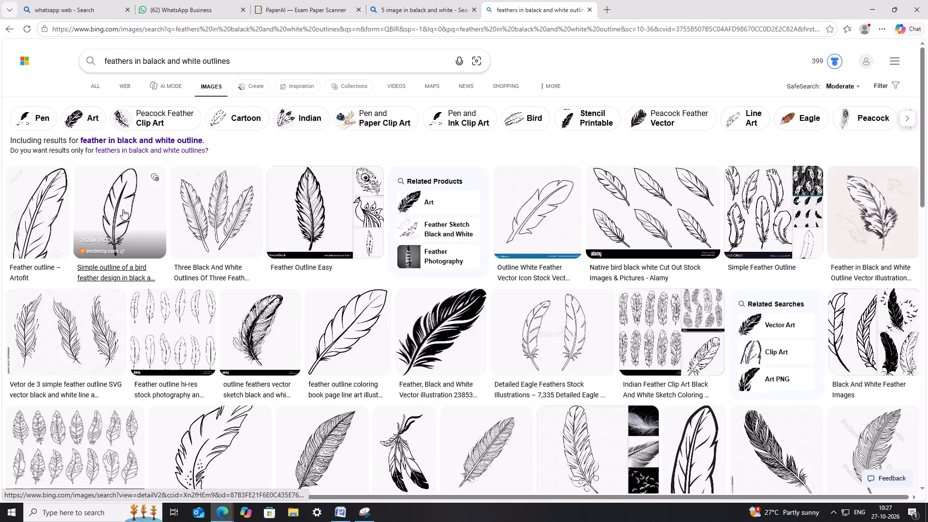
pyautogui.click(123, 209)
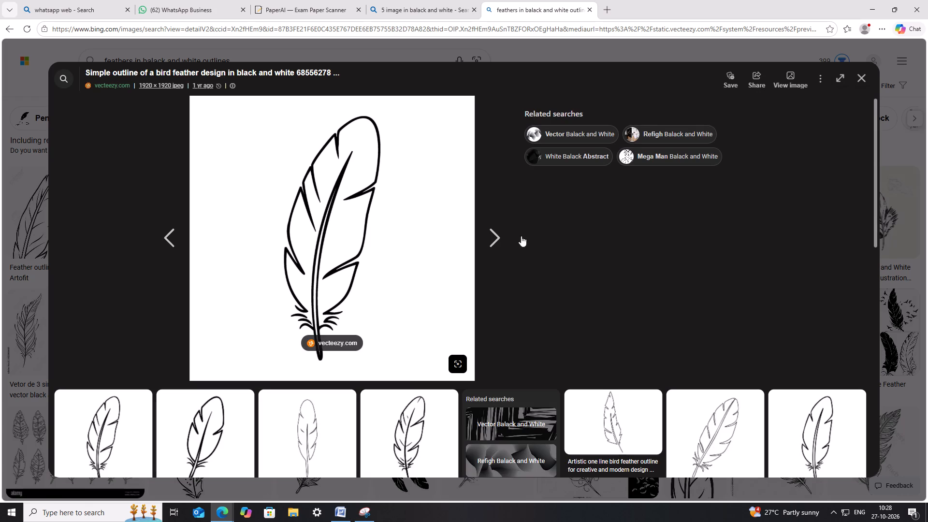
# Take a rectangular snip around the whole bird feather outline and save it as "feathers" in the Downloads images folder.
pyautogui.click(362, 515)
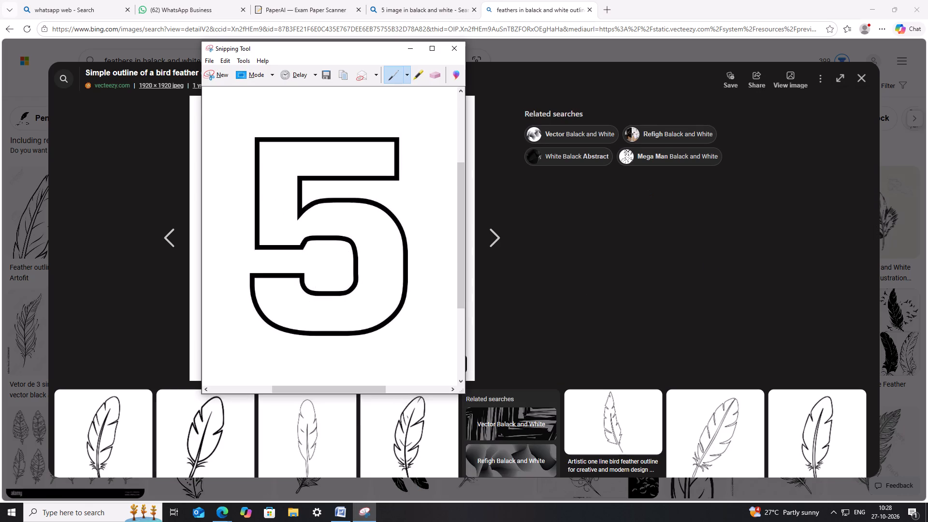
pyautogui.click(222, 73)
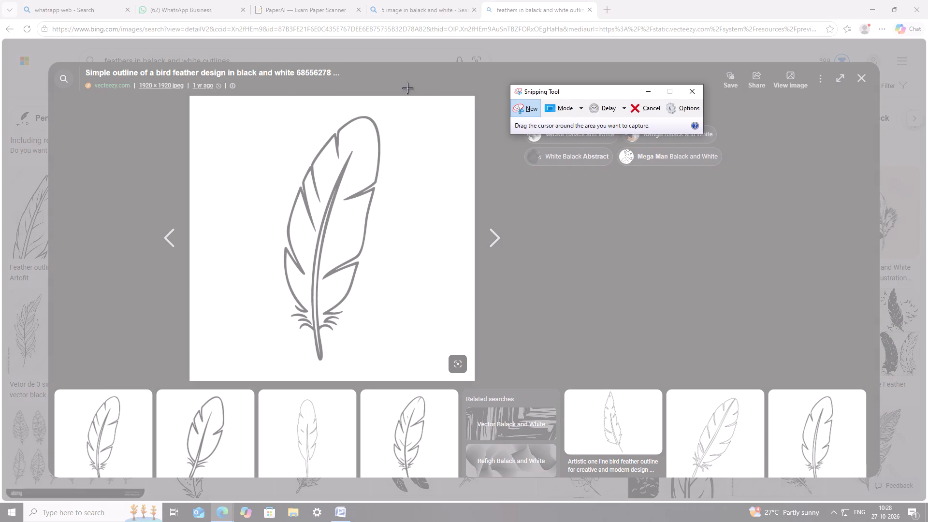
pyautogui.moveTo(263, 106); pyautogui.dragTo(403, 221)
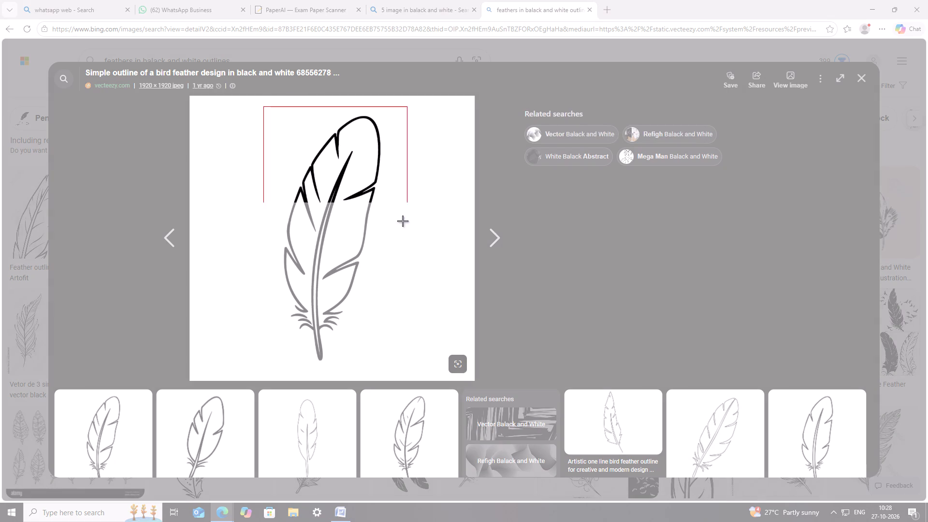
pyautogui.moveTo(403, 221); pyautogui.dragTo(401, 369)
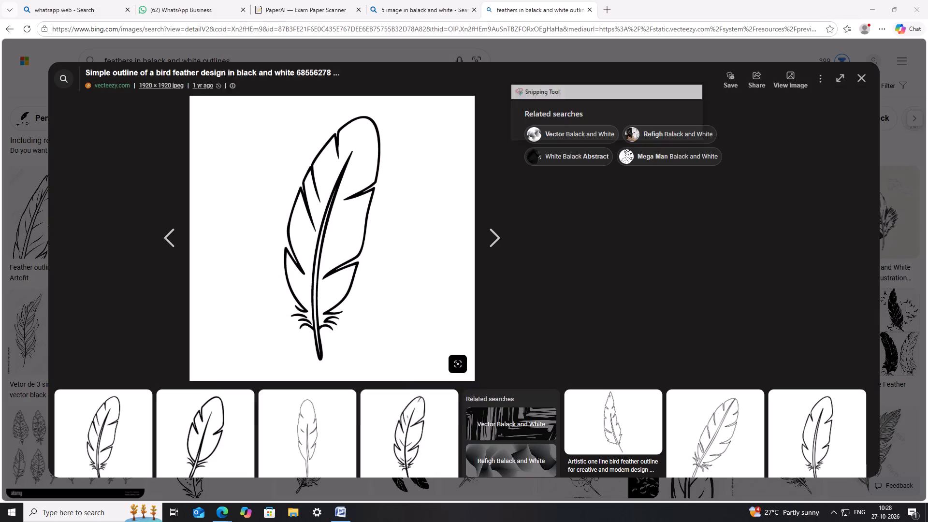
pyautogui.click(349, 52)
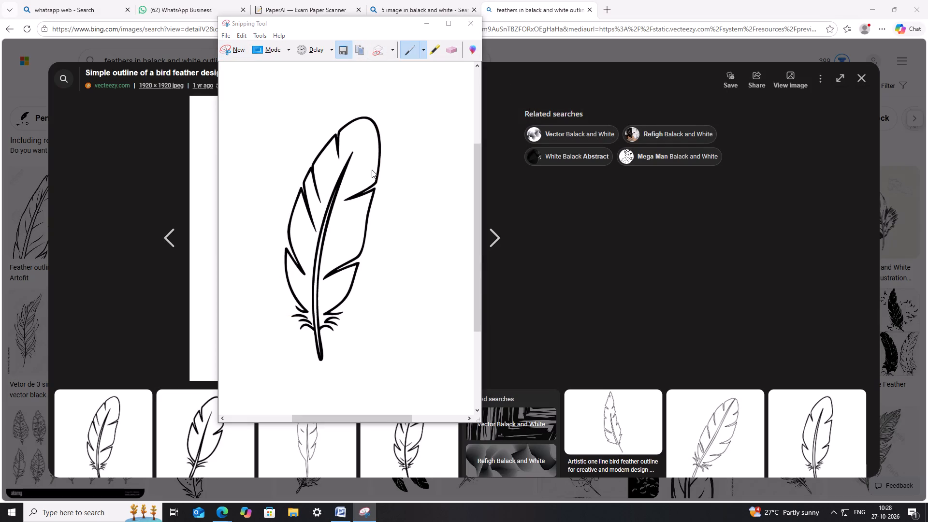
pyautogui.write('feath')
pyautogui.write('ers')
pyautogui.press('Return')
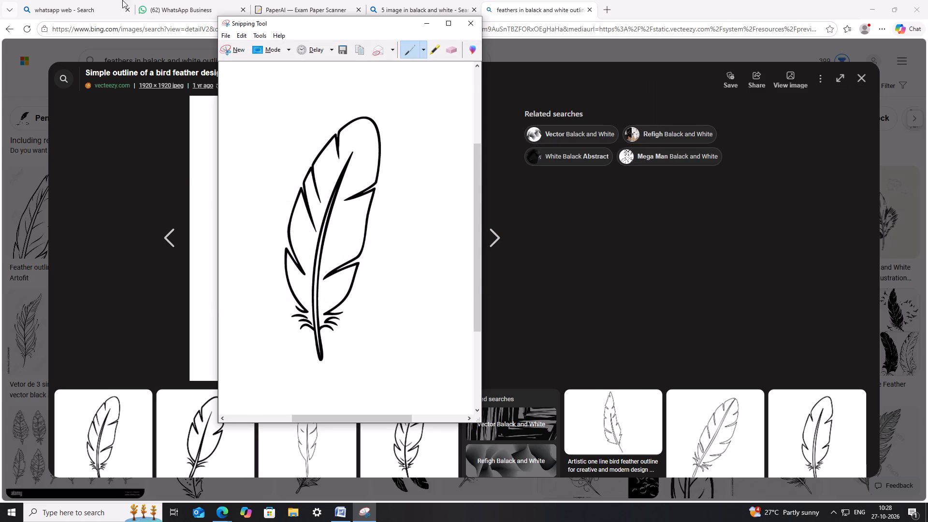
pyautogui.click(431, 27)
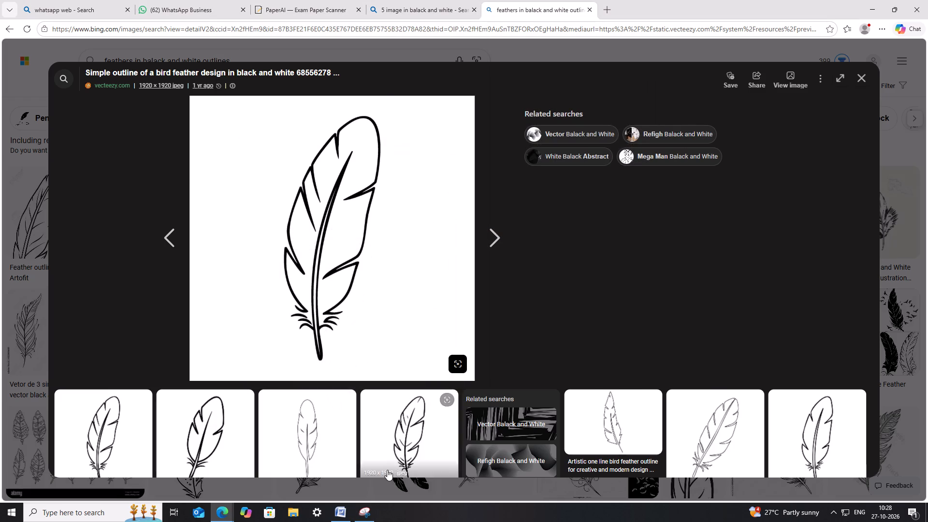
# Back in the Word paper, change question VIII's hand-drawn feather to the "feathers" picture and save the document.
pyautogui.click(333, 517)
pyautogui.rightClick(346, 353)
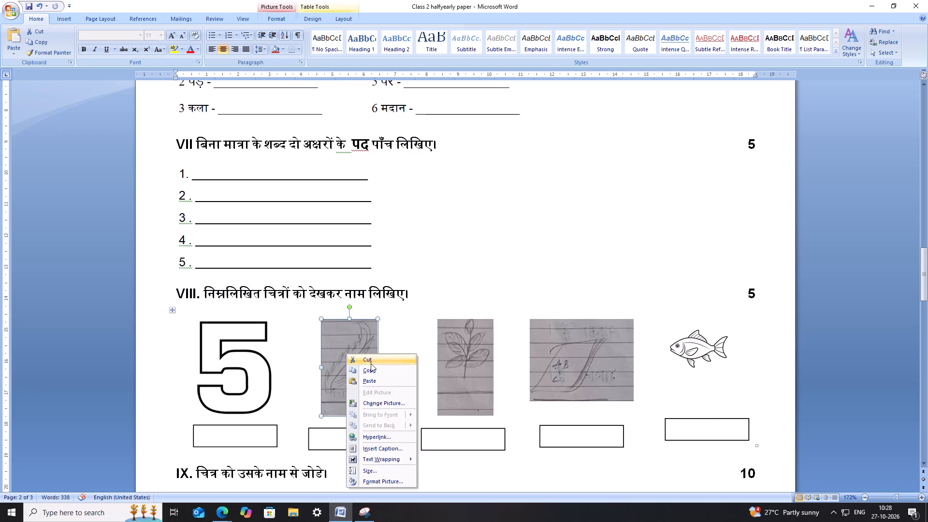
pyautogui.click(380, 402)
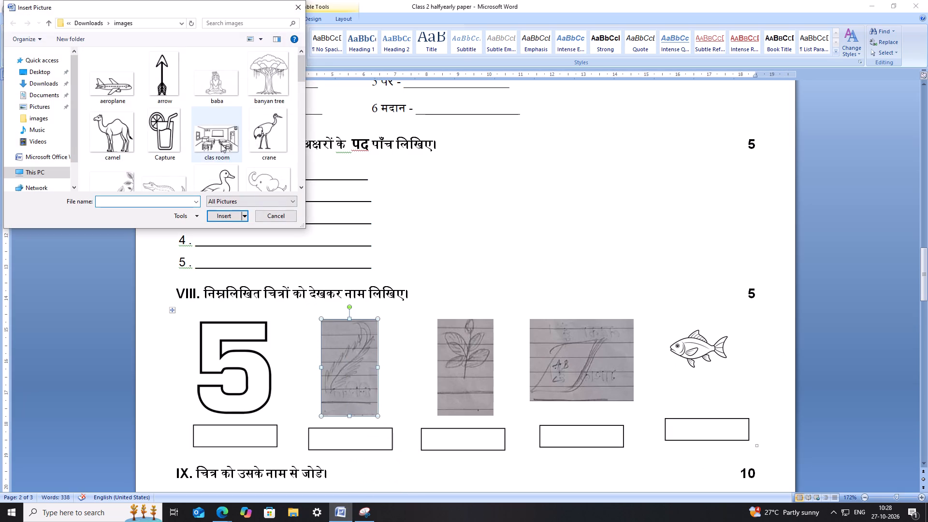
pyautogui.scroll(-3, 221, 144)
pyautogui.click(124, 111)
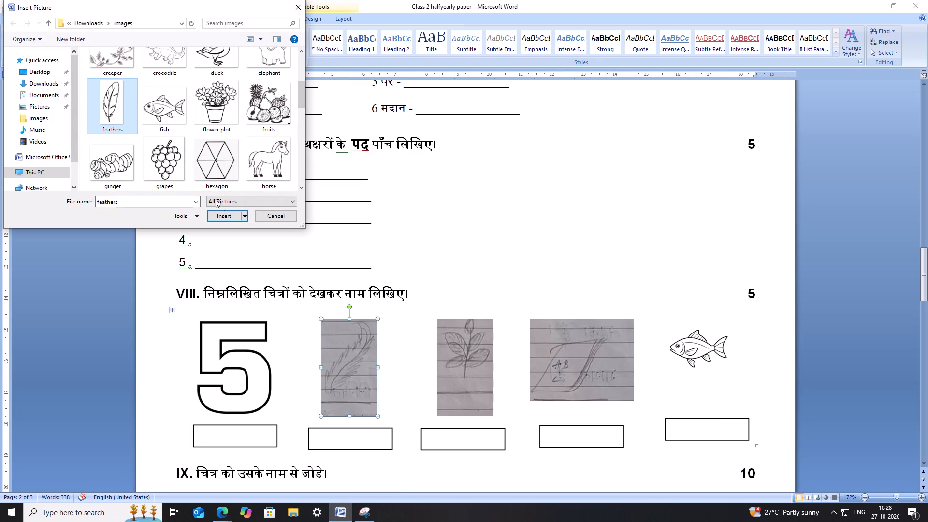
pyautogui.click(224, 215)
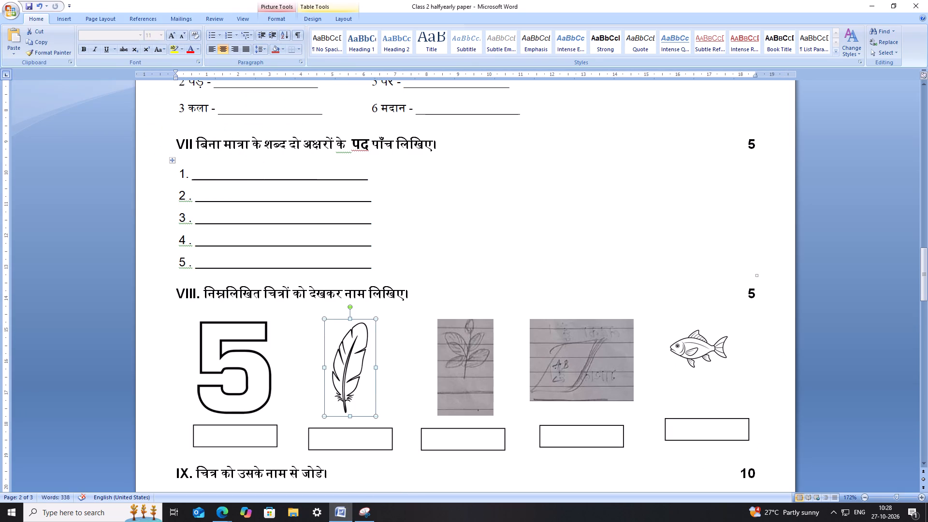
pyautogui.hotkey('ctrl', 's')
pyautogui.hotkey('ctrl', 's')
pyautogui.hotkey('ctrl', 's')
# For question VIII's plant picture, return to the browser and search web images for "plant in balack and white outlines".
pyautogui.click(477, 368)
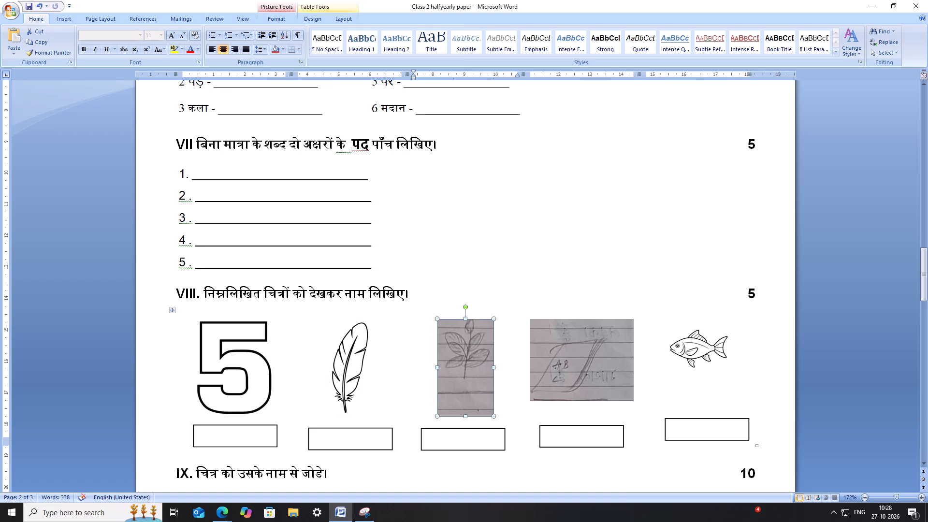
pyautogui.click(216, 517)
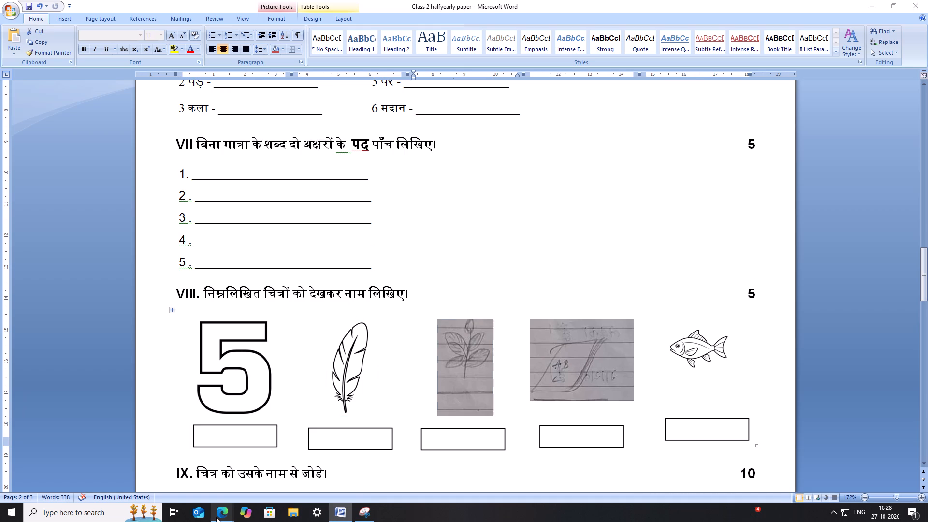
pyautogui.click(308, 470)
pyautogui.click(861, 75)
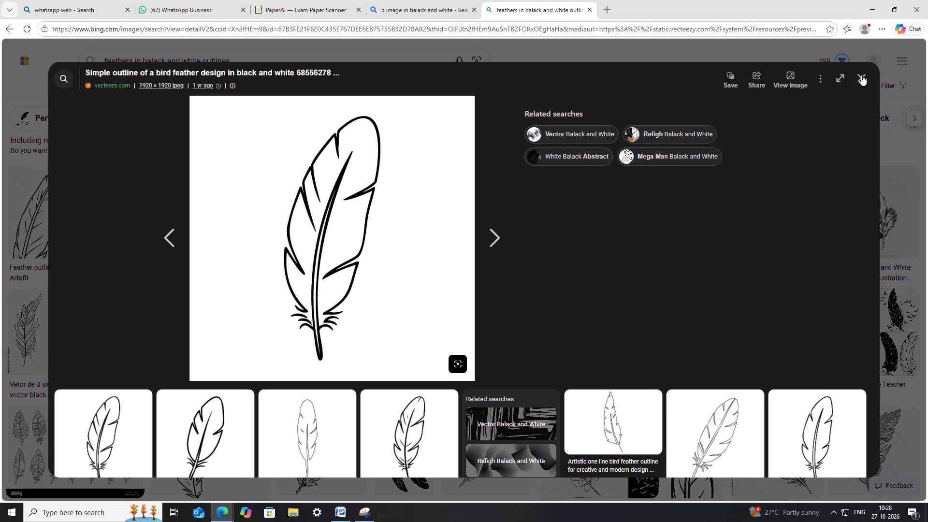
pyautogui.click(862, 79)
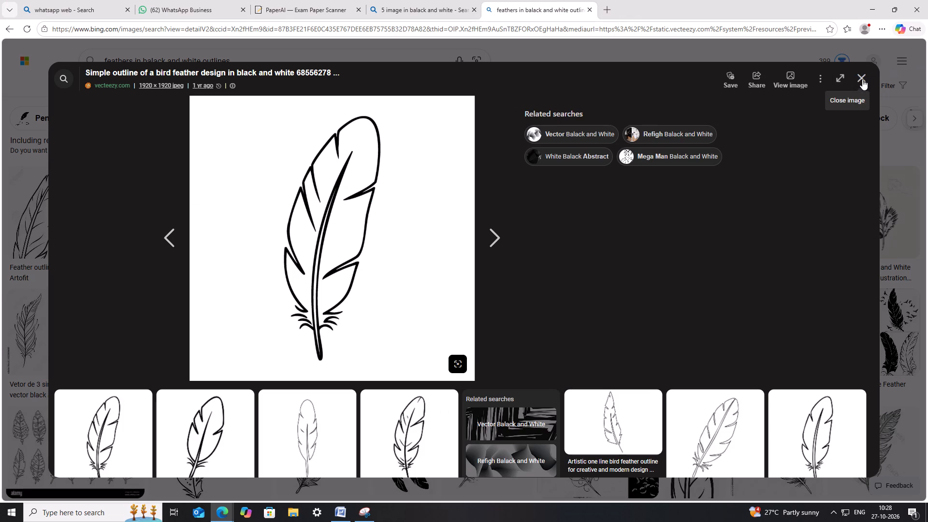
pyautogui.click(861, 79)
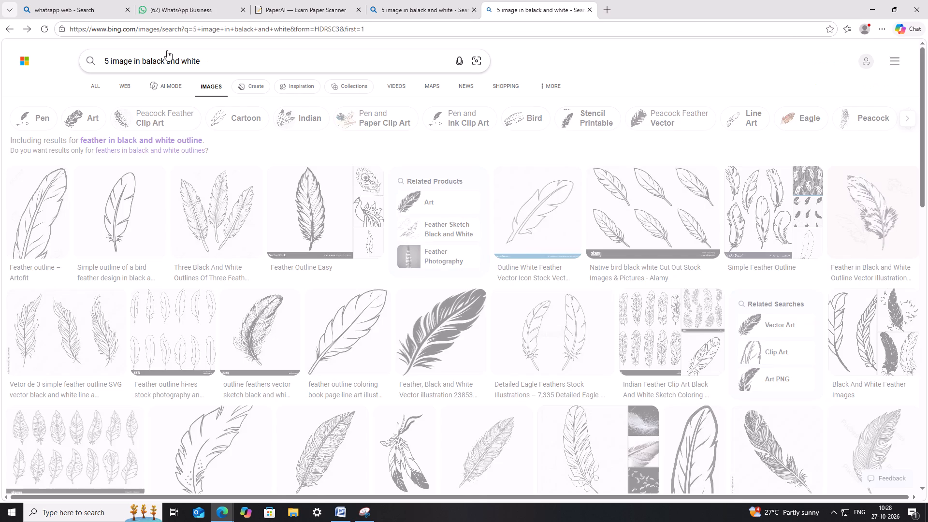
pyautogui.moveTo(130, 60); pyautogui.dragTo(67, 65)
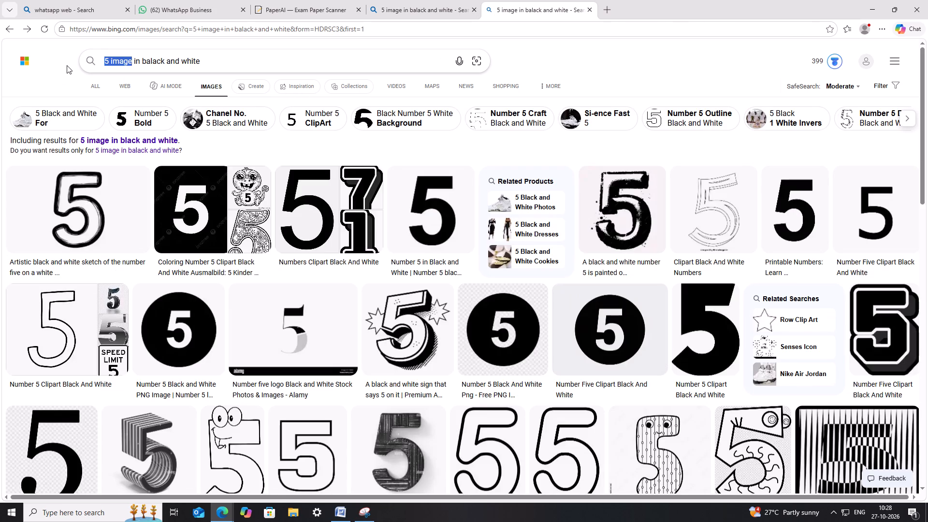
pyautogui.write('plant')
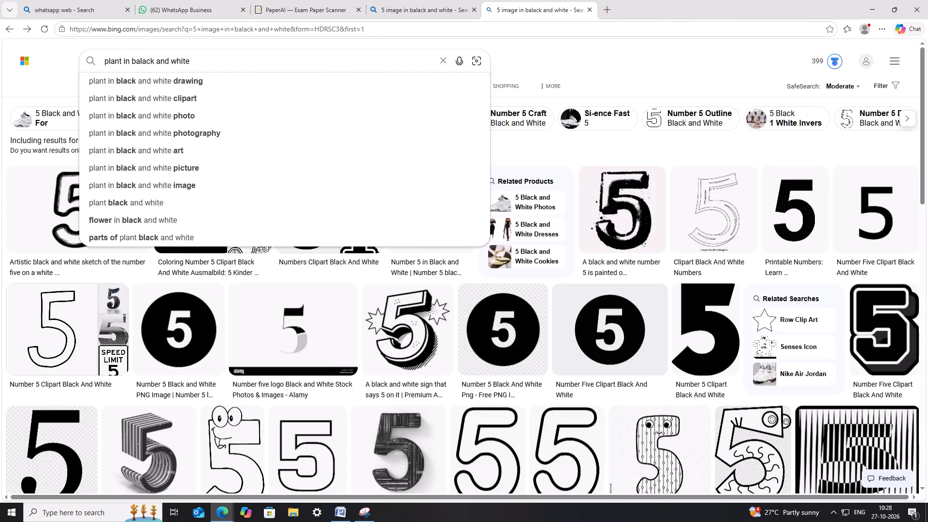
pyautogui.press('Right')
pyautogui.press('Right')
pyautogui.press('Right')
pyautogui.press('Right')
pyautogui.press('Right')
pyautogui.press('Right')
pyautogui.press('Right')
pyautogui.press('Right')
pyautogui.press('Right')
pyautogui.press('Right')
pyautogui.press('Right')
pyautogui.press('Right')
pyautogui.press('Right')
pyautogui.press('Right')
pyautogui.press('Right')
pyautogui.press('Right')
pyautogui.press('Right')
pyautogui.press('Right')
pyautogui.press('Right')
pyautogui.press('Right')
pyautogui.press('space')
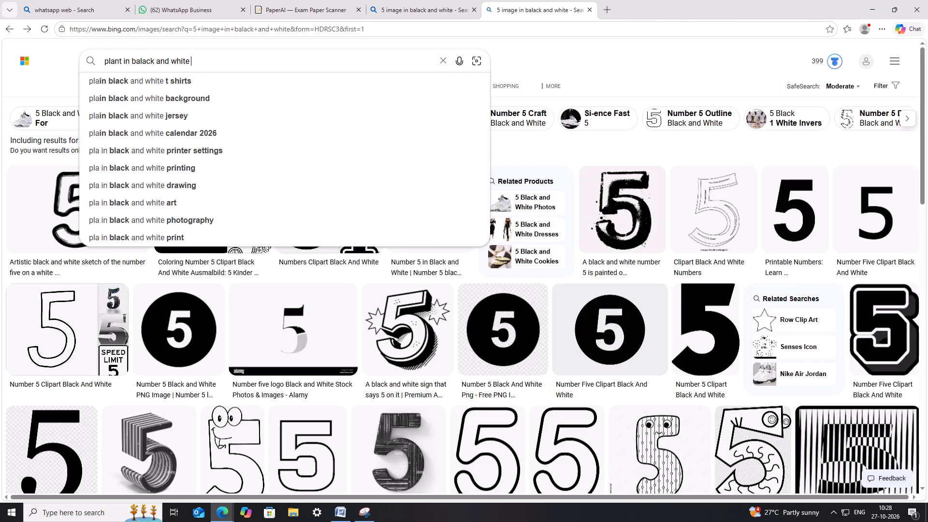
pyautogui.write('outlines')
pyautogui.press('Return')
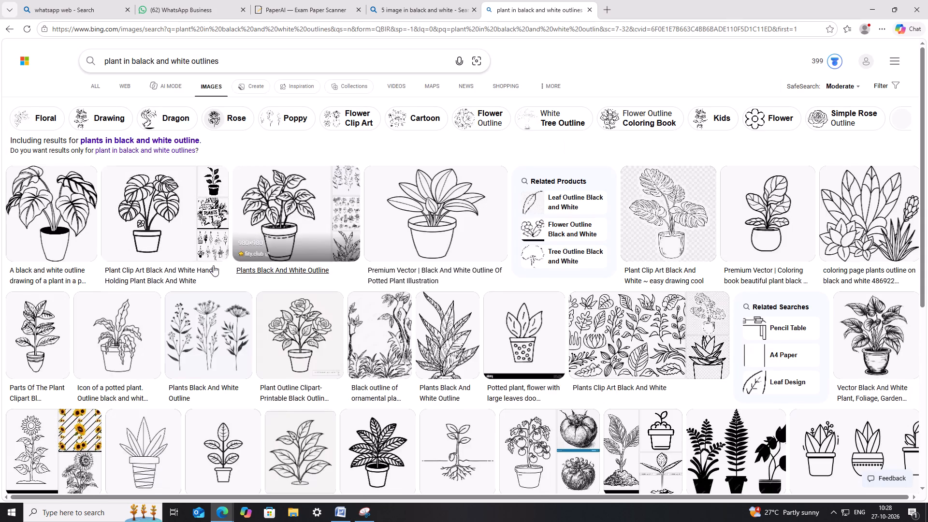
# Browse the potted plant outlines and open the black and white drawing of a broad-leaved plant in a small rimmed pot.
pyautogui.click(436, 206)
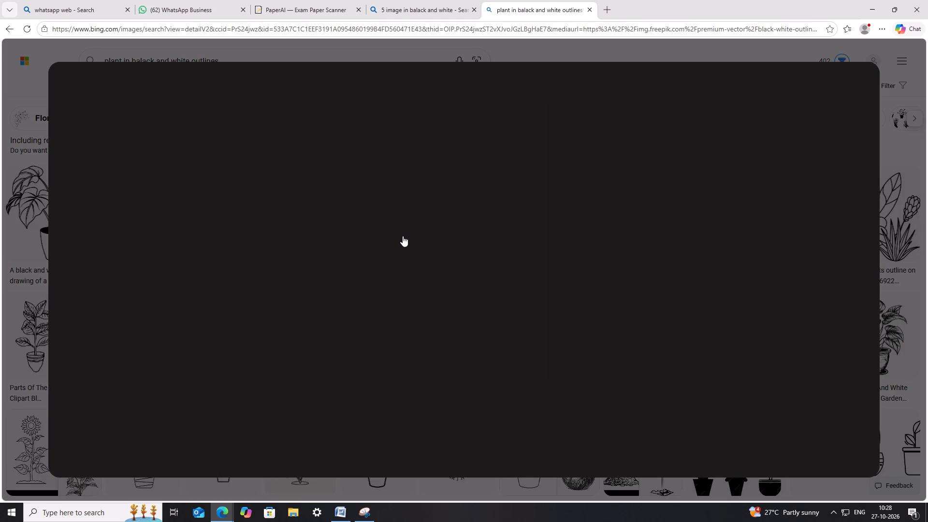
pyautogui.click(861, 80)
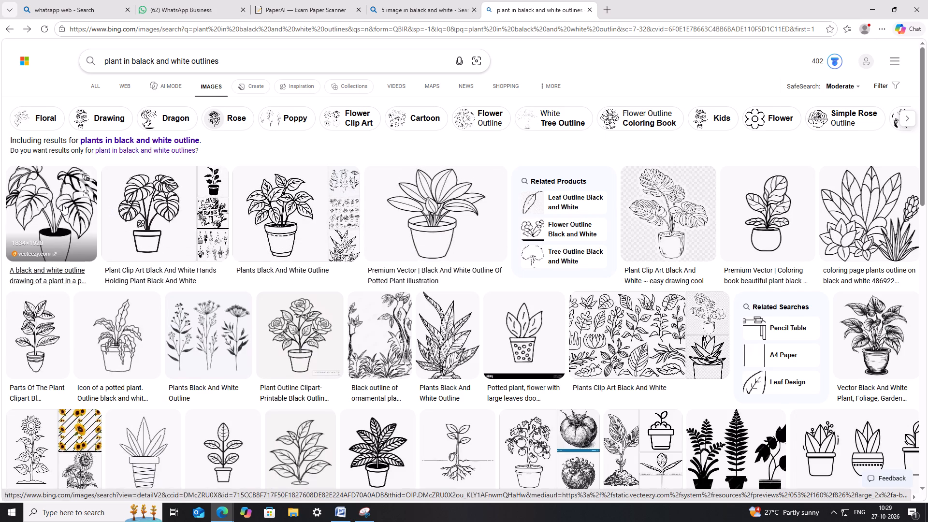
pyautogui.click(63, 204)
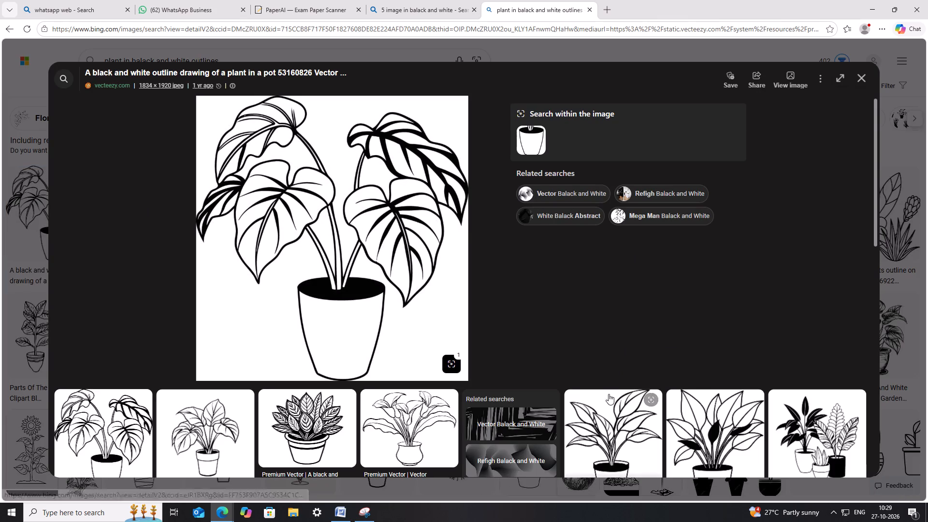
pyautogui.scroll(-3, 420, 345)
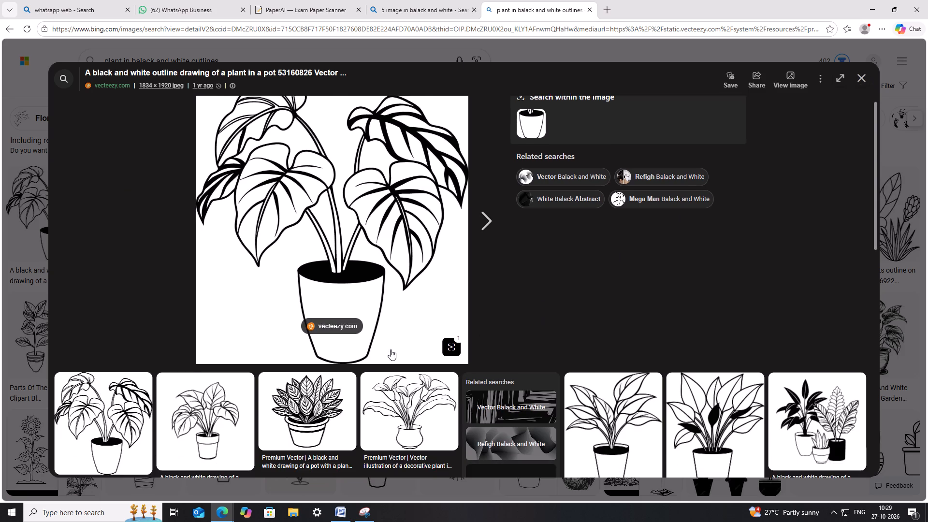
pyautogui.click(219, 293)
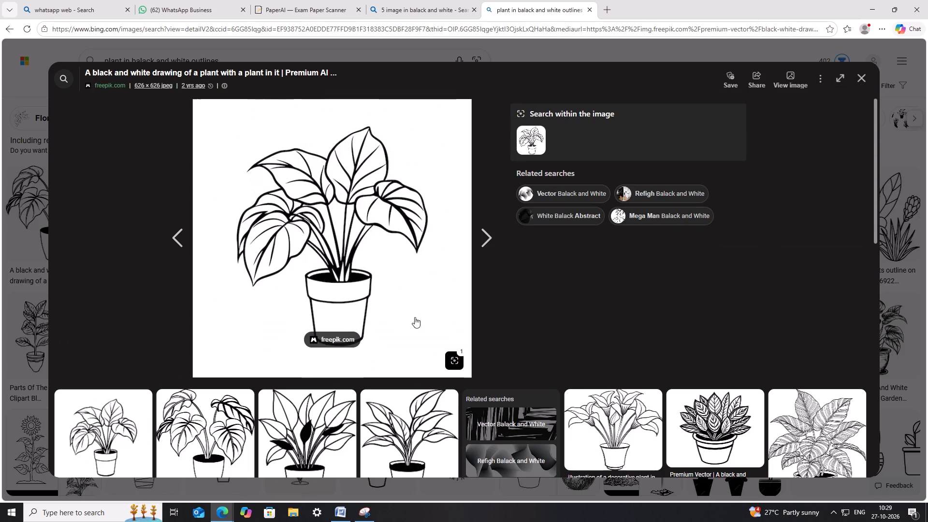
# Take a rectangular snip around the whole potted plant and save it as "plant" in the Downloads images folder.
pyautogui.click(370, 520)
pyautogui.click(234, 45)
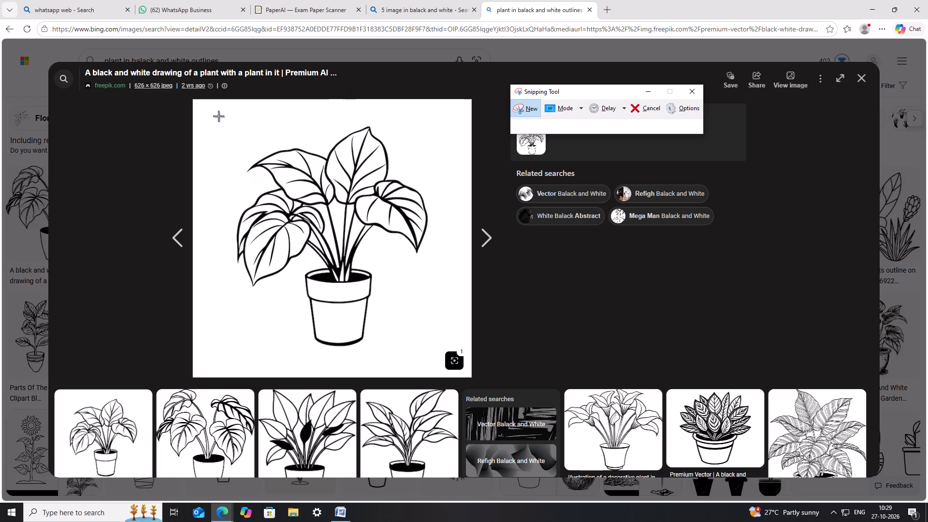
pyautogui.moveTo(218, 116); pyautogui.dragTo(436, 352)
pyautogui.click(295, 57)
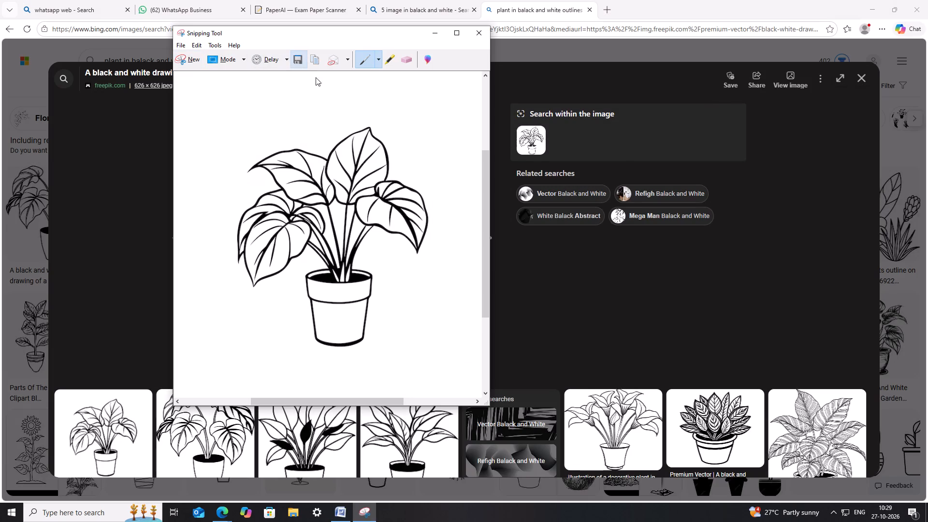
pyautogui.write('plant')
pyautogui.press('Return')
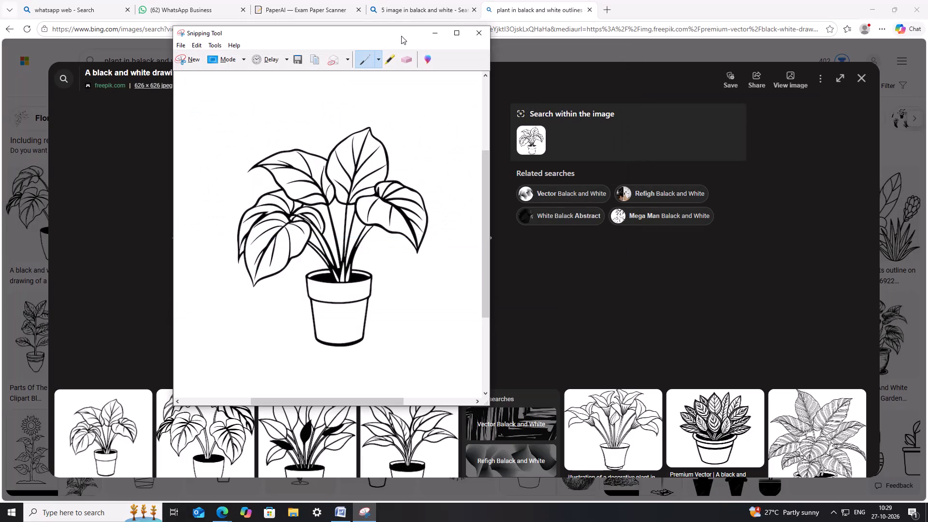
pyautogui.click(435, 34)
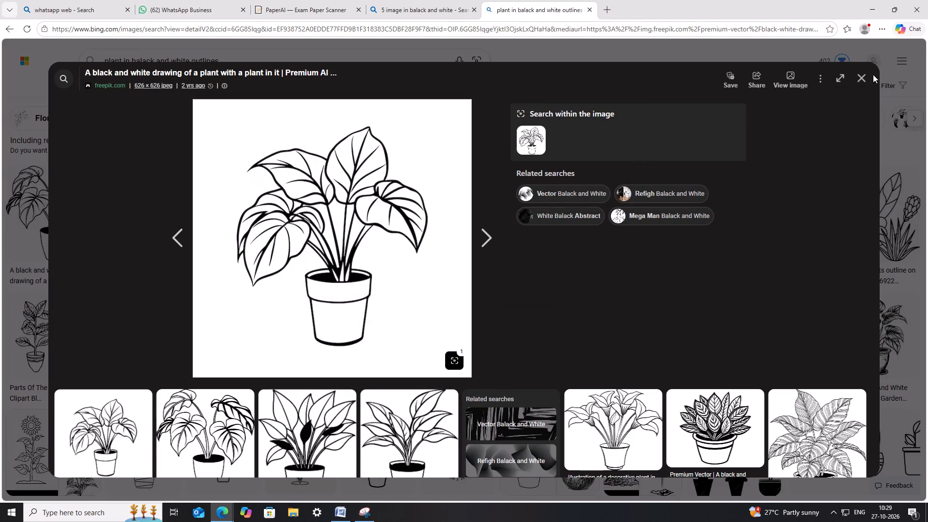
# Back in the Word paper, change question VIII's hand-drawn plant to the "plant" picture.
pyautogui.click(343, 515)
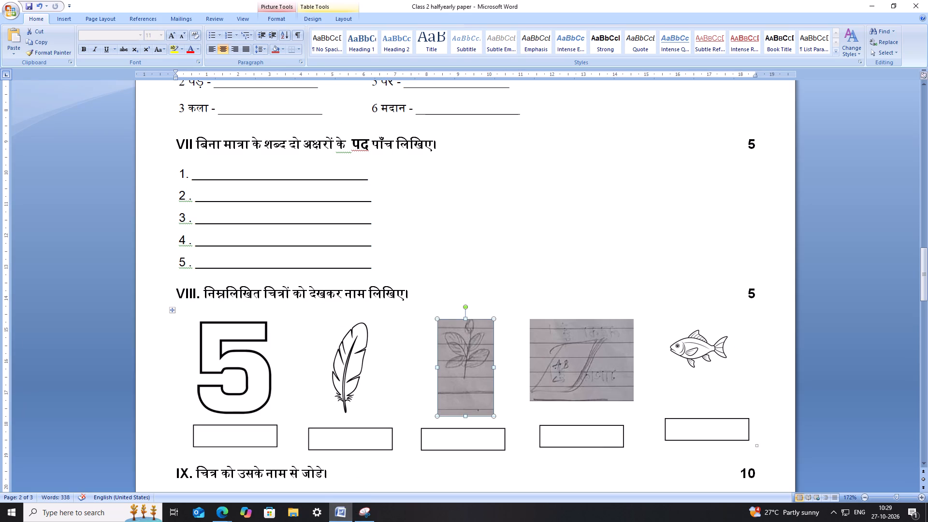
pyautogui.rightClick(459, 349)
pyautogui.click(493, 399)
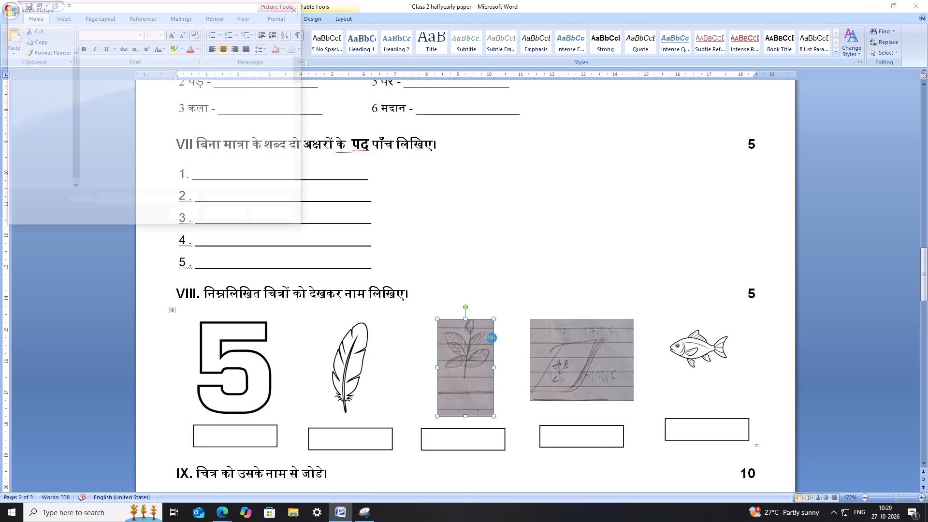
pyautogui.scroll(-2, 163, 130)
pyautogui.click(223, 160)
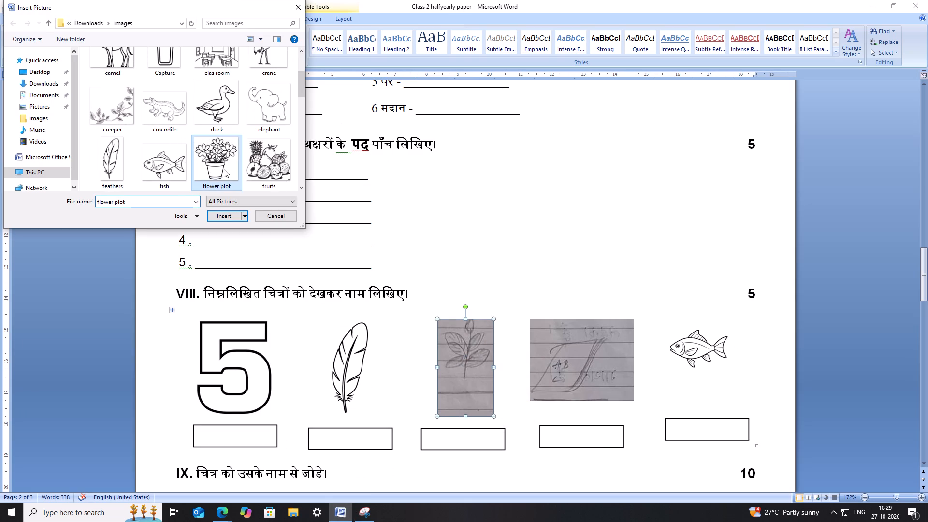
pyautogui.scroll(-2, 217, 154)
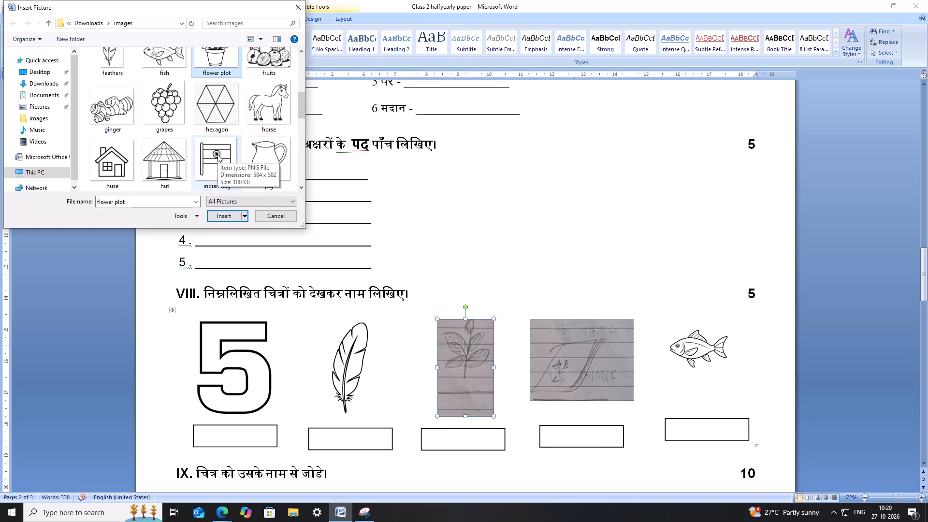
pyautogui.scroll(-4, 197, 143)
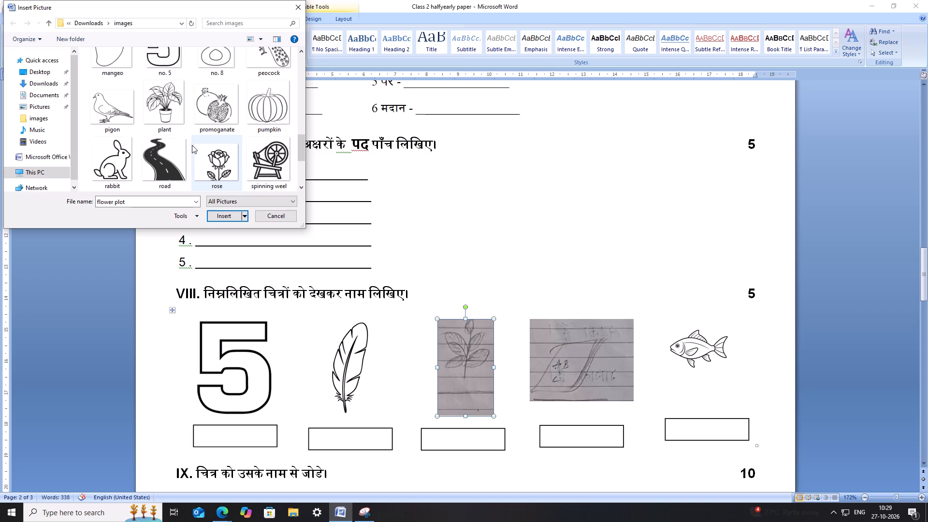
pyautogui.click(162, 116)
pyautogui.click(220, 217)
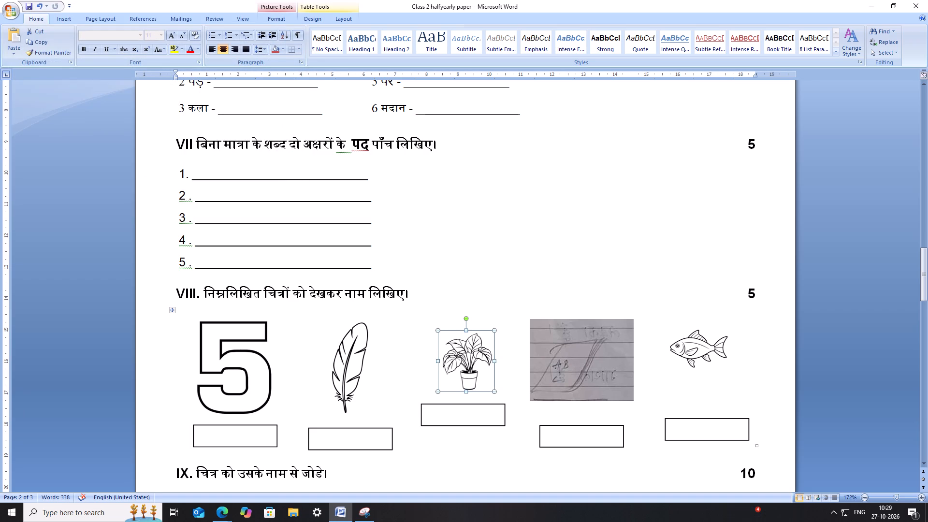
# Save the Class 2 half-yearly paper.
pyautogui.hotkey('ctrl', 's')
# For question VIII's hand-drawn book, search web images in the browser for "book in balack and white outlines" and open the open-book sketch with a ribbon.
pyautogui.click(584, 362)
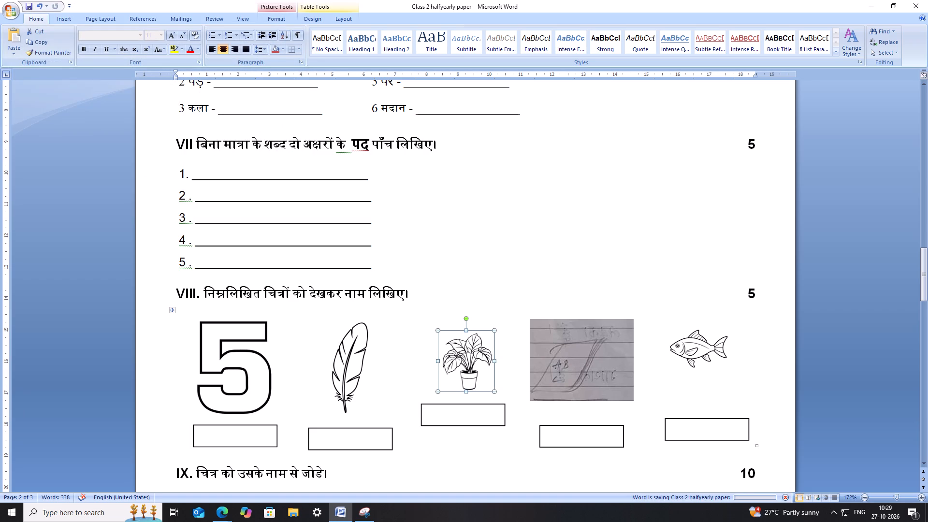
pyautogui.click(222, 509)
pyautogui.click(305, 468)
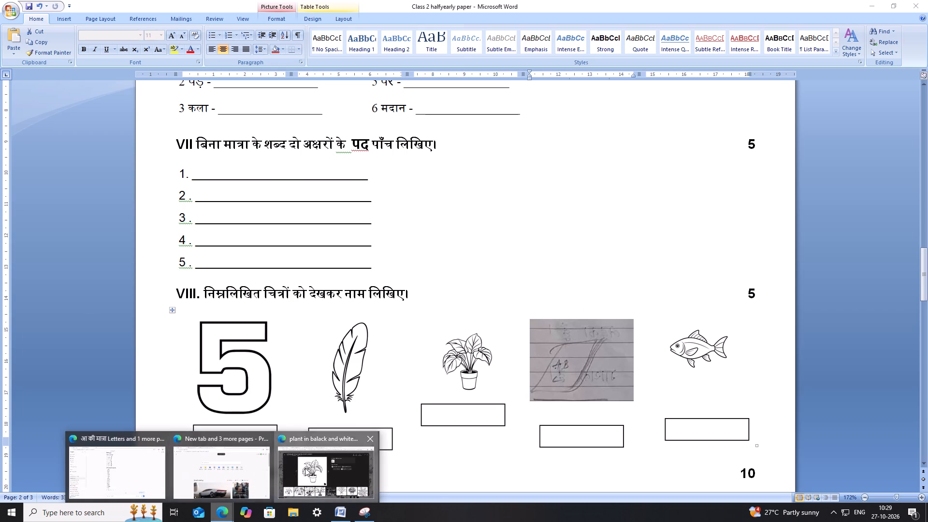
pyautogui.click(865, 78)
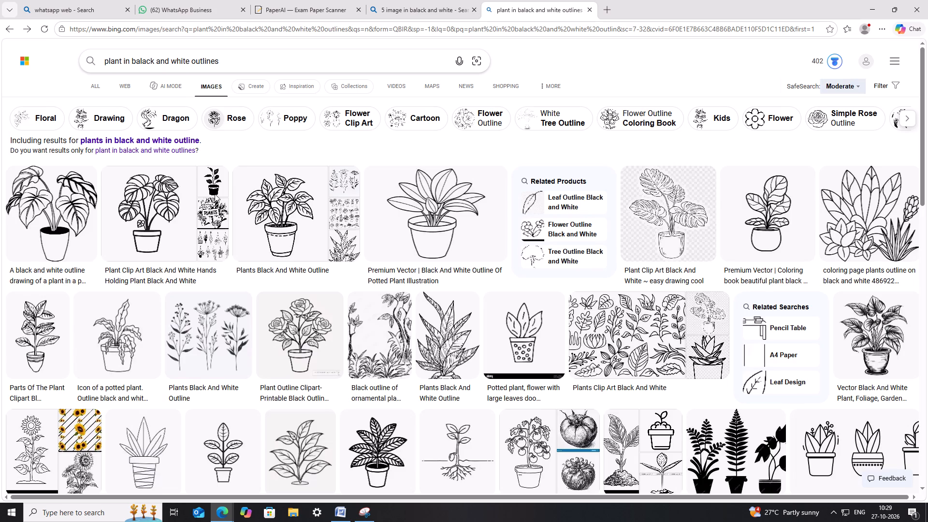
pyautogui.moveTo(122, 62); pyautogui.dragTo(25, 84)
pyautogui.write('book')
pyautogui.press('Return')
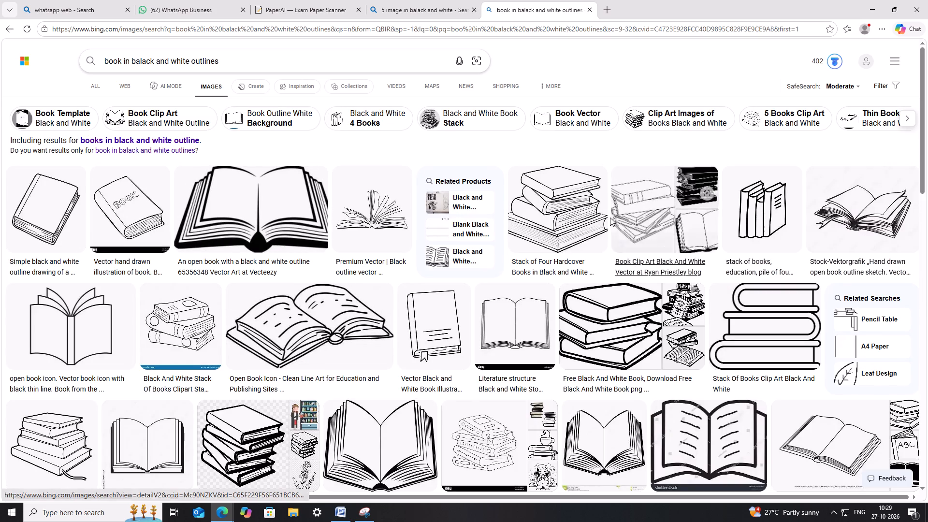
pyautogui.click(859, 206)
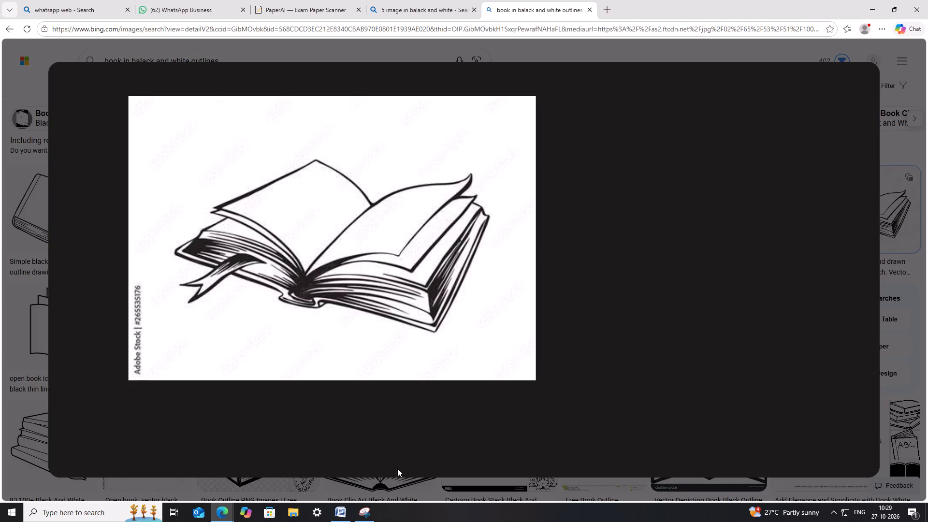
# Take a rectangular snip around the whole open book and save it as "book" in the Downloads images folder.
pyautogui.click(367, 521)
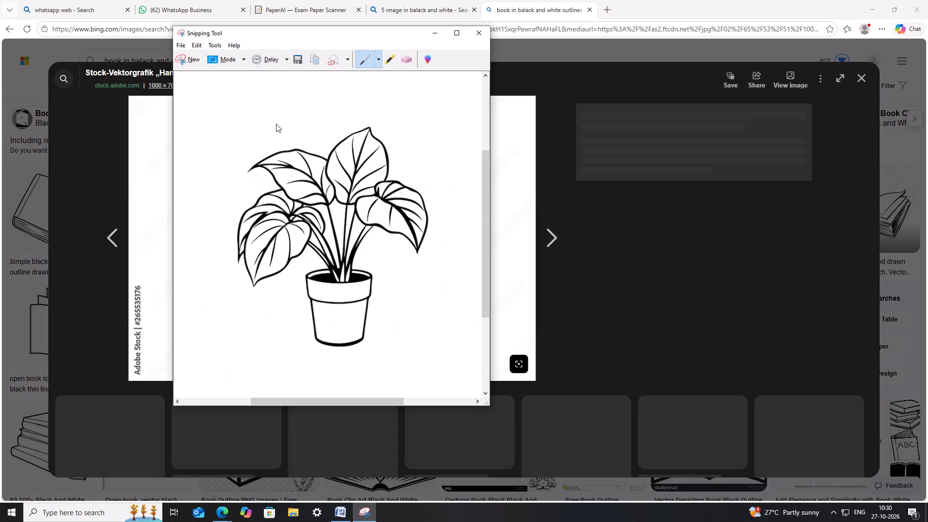
pyautogui.click(184, 54)
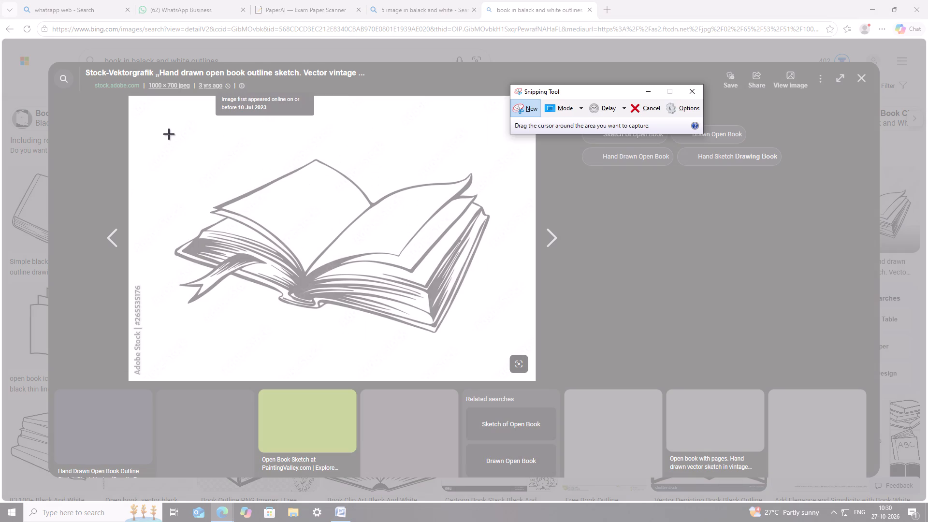
pyautogui.moveTo(165, 130); pyautogui.dragTo(483, 349)
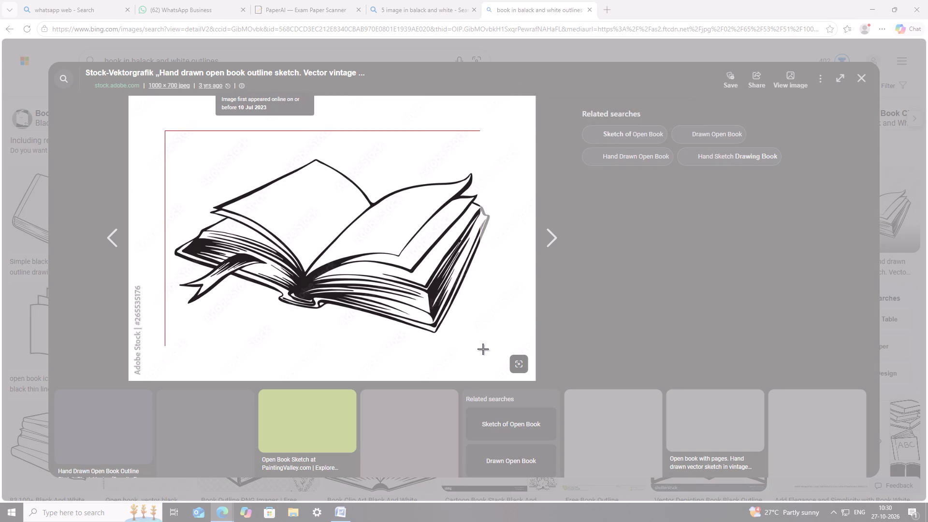
pyautogui.moveTo(483, 349); pyautogui.dragTo(501, 346)
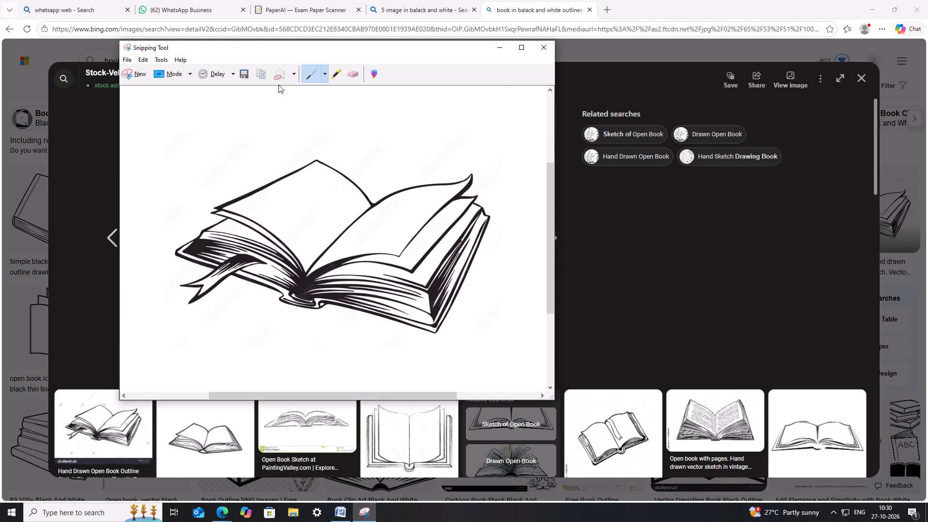
pyautogui.click(246, 75)
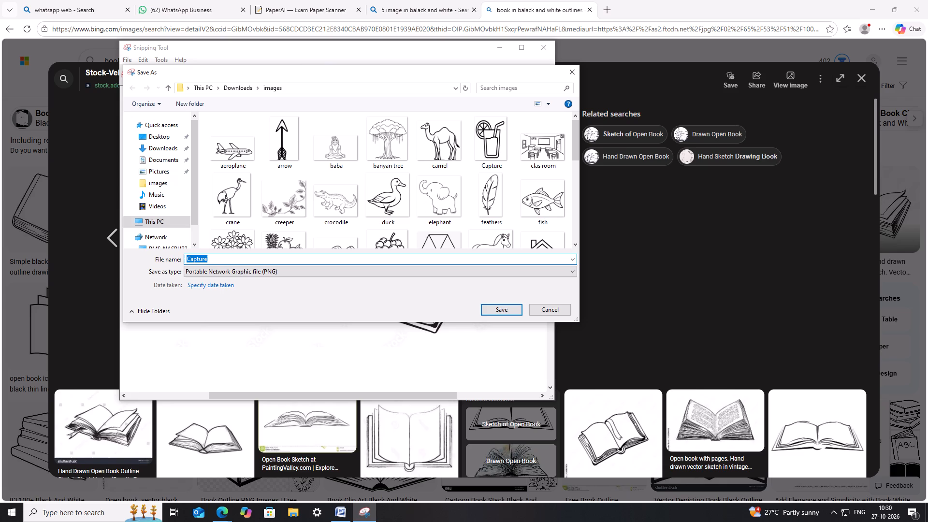
pyautogui.write('book')
pyautogui.press('Return')
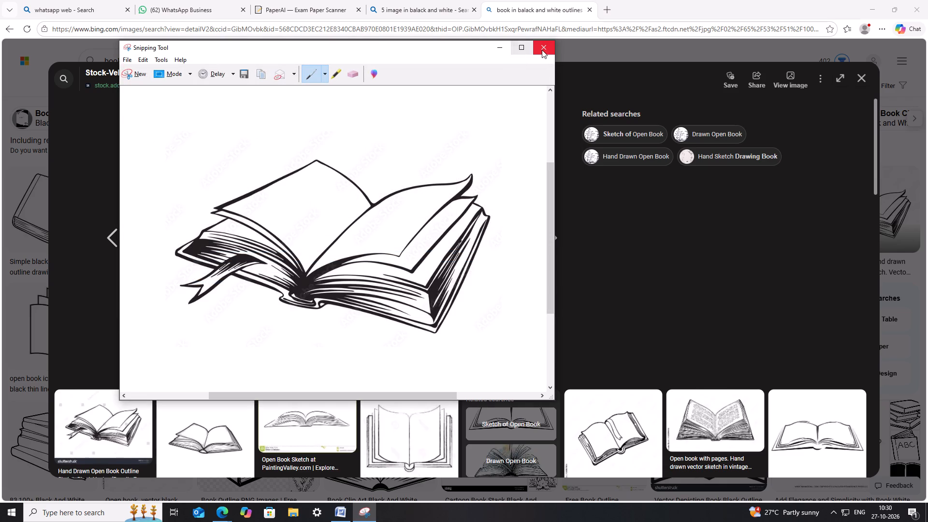
pyautogui.click(500, 48)
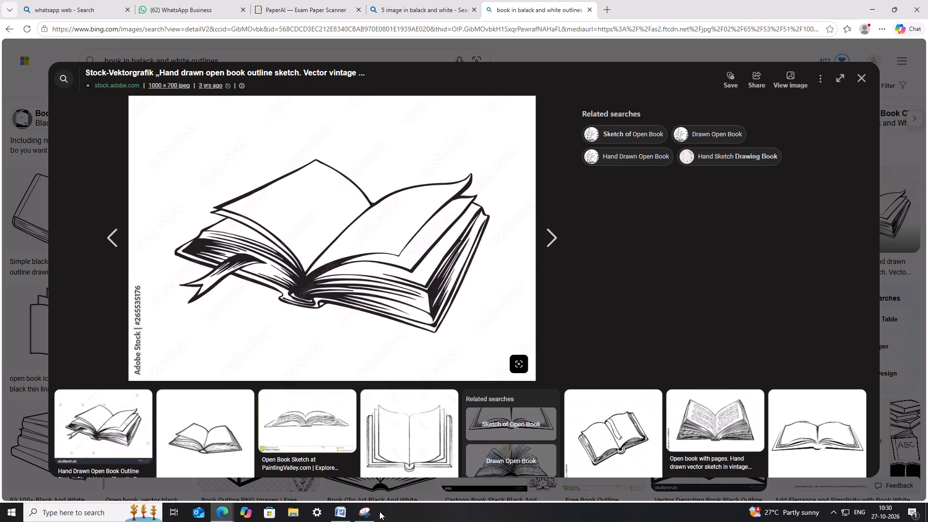
# Back in the Word paper, change question VIII's hand-drawn book to the "book" picture and save the document.
pyautogui.click(346, 519)
pyautogui.rightClick(575, 354)
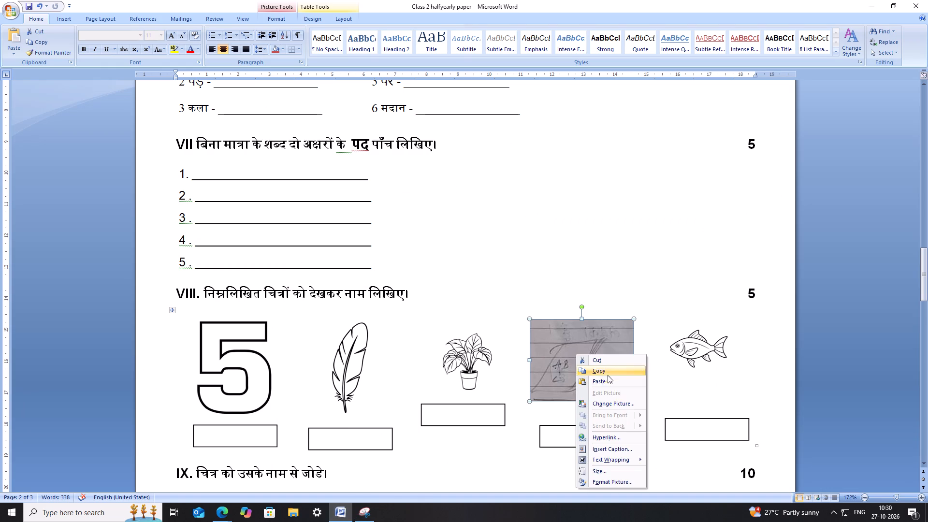
pyautogui.click(609, 406)
pyautogui.scroll(-1, 194, 140)
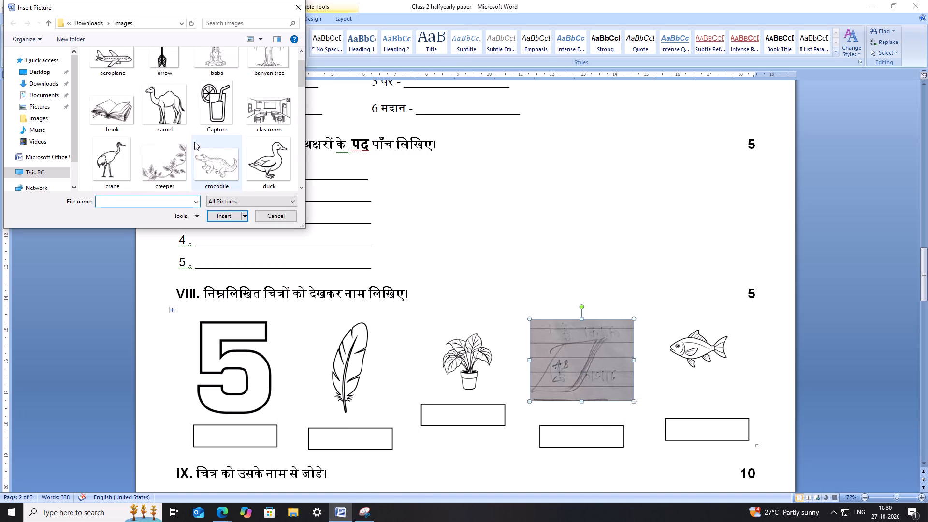
pyautogui.click(117, 110)
pyautogui.click(226, 216)
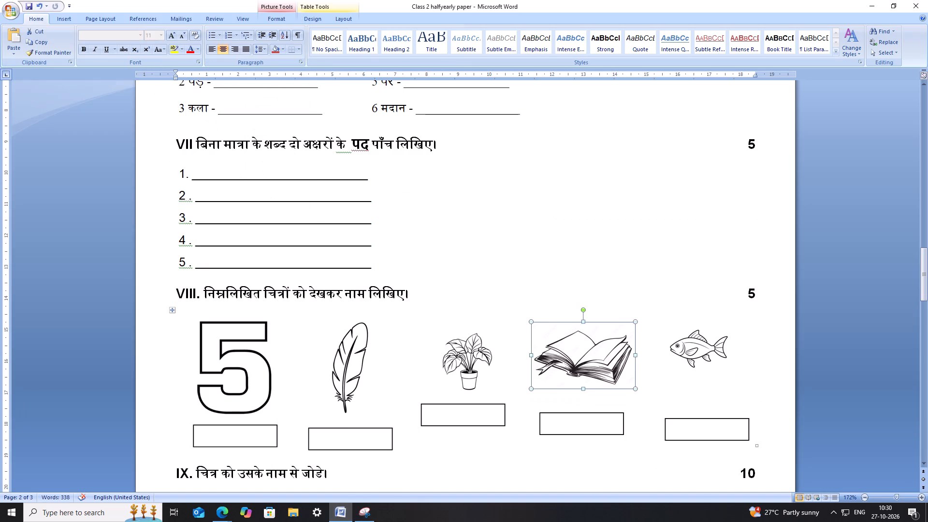
pyautogui.hotkey('ctrl', 's')
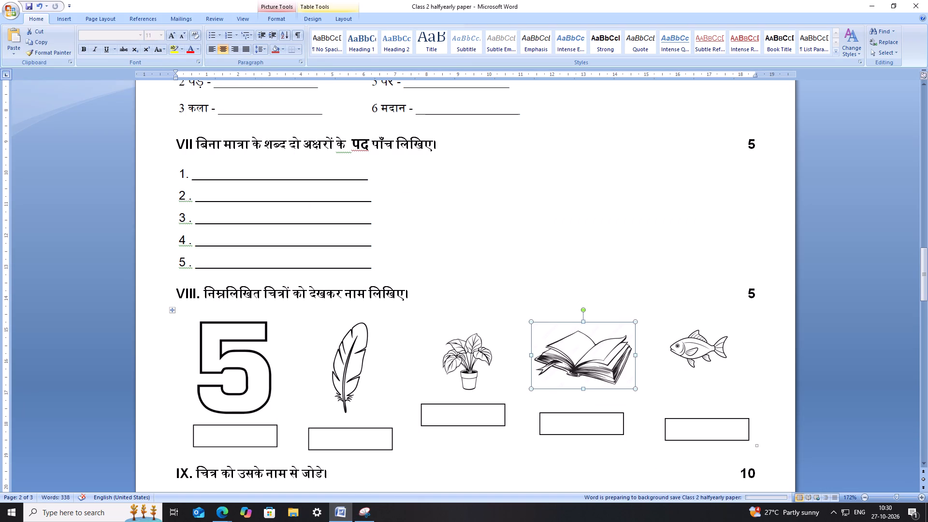
pyautogui.hotkey('ctrl', 's')
pyautogui.hotkey('ctrl', 's')
# For question IX's "Lock pic", return to the browser, search web images for "lock in balack and white outlines" and open the padlock with corner rivets.
pyautogui.scroll(-8, 498, 240)
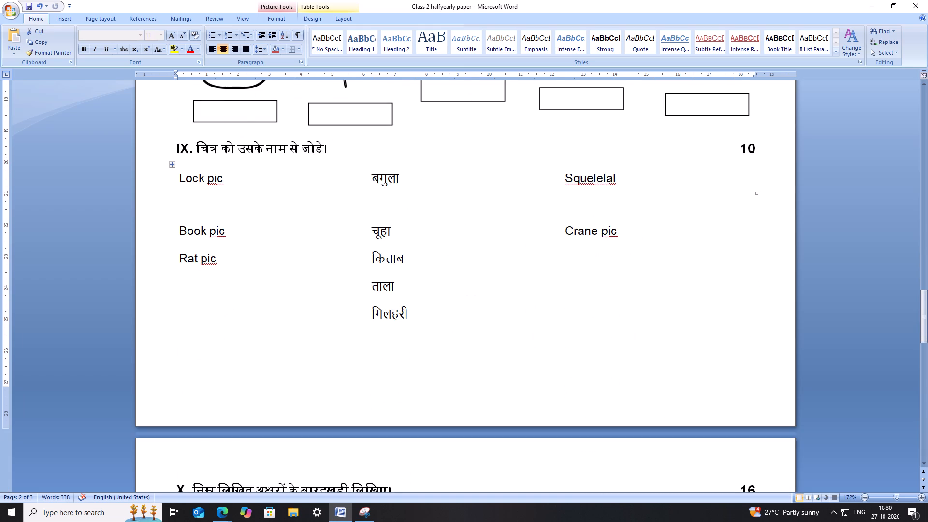
pyautogui.scroll(1, 226, 183)
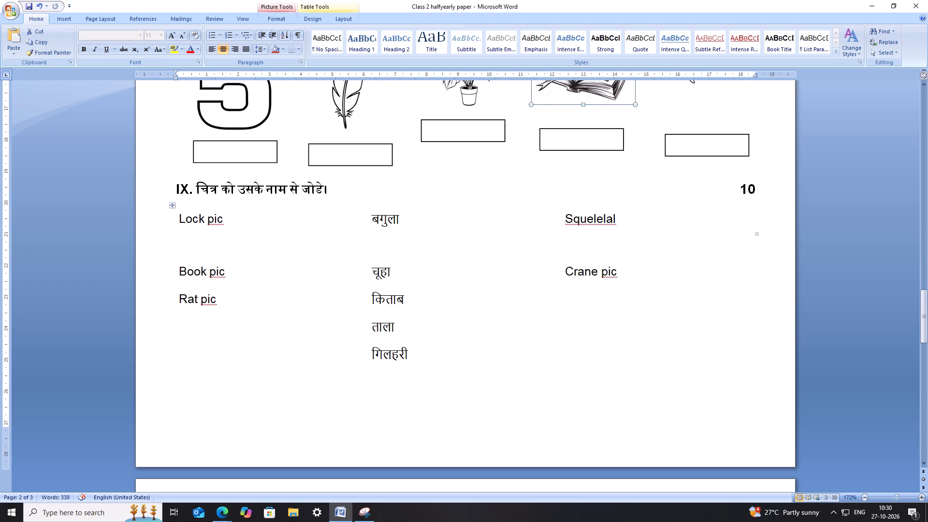
pyautogui.click(226, 515)
pyautogui.click(337, 480)
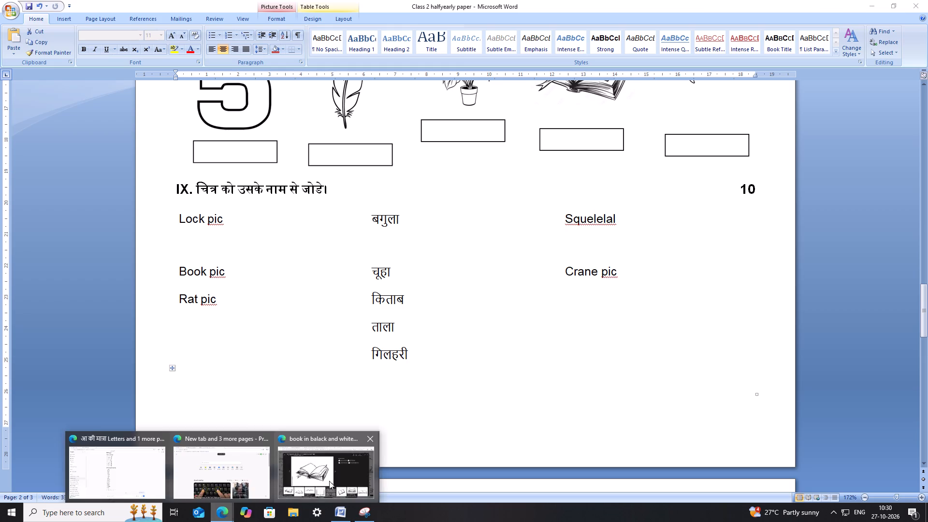
pyautogui.click(862, 79)
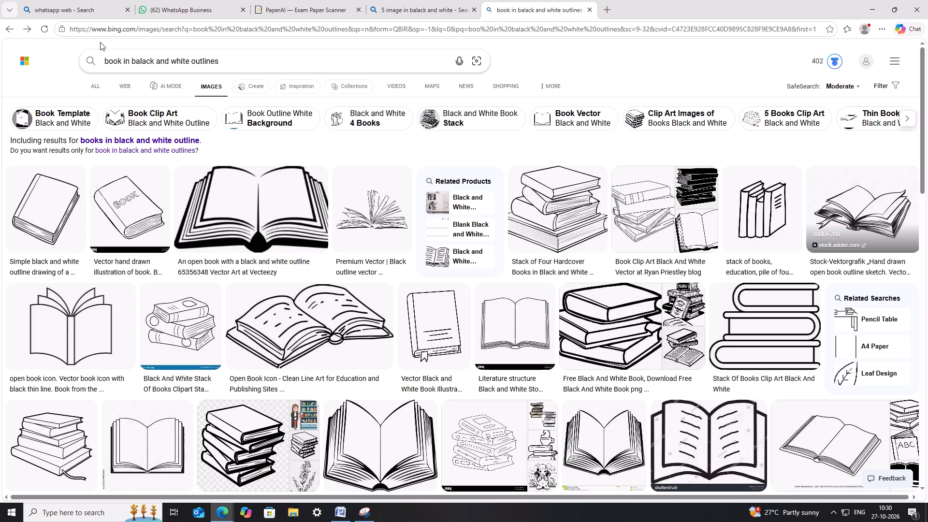
pyautogui.moveTo(122, 59); pyautogui.dragTo(60, 67)
pyautogui.write('lock')
pyautogui.press('Return')
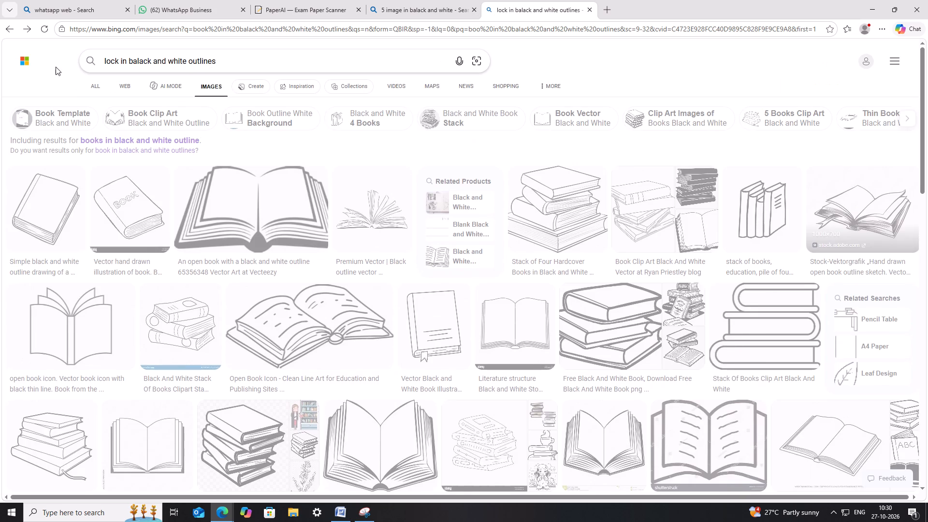
pyautogui.click(95, 236)
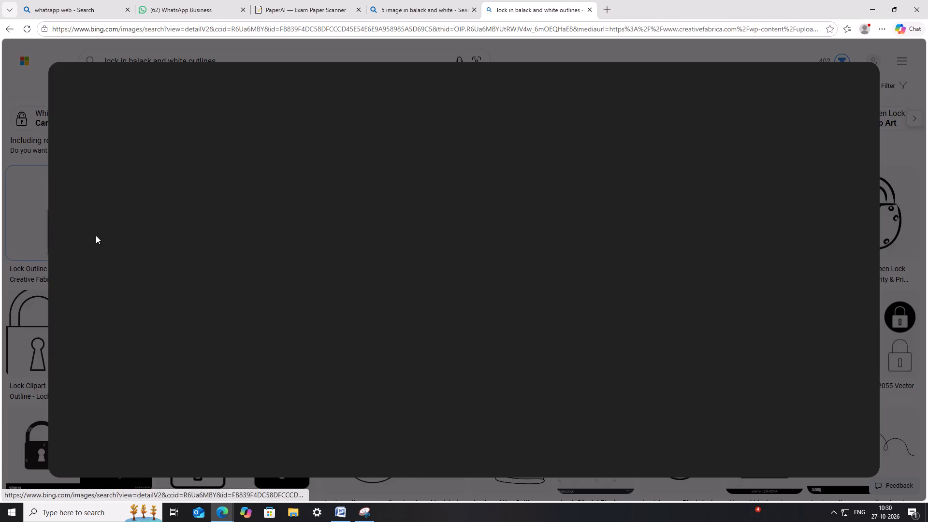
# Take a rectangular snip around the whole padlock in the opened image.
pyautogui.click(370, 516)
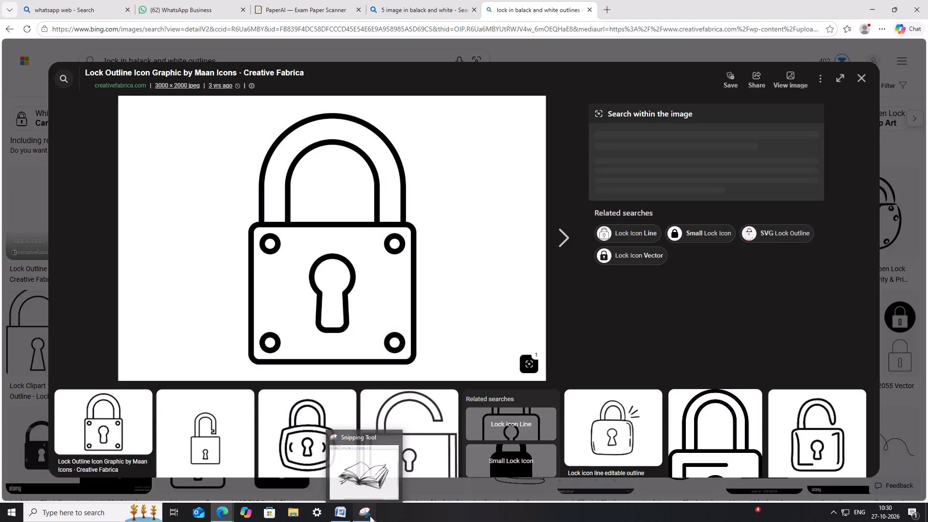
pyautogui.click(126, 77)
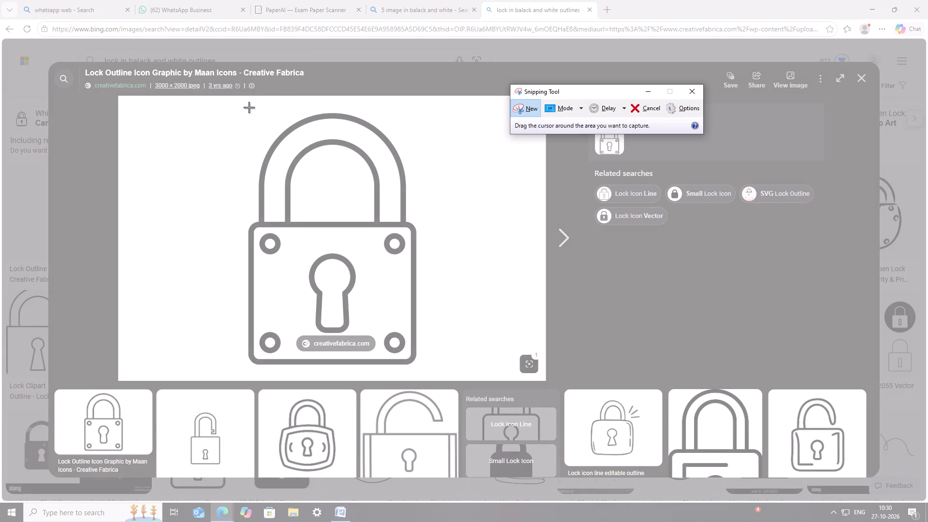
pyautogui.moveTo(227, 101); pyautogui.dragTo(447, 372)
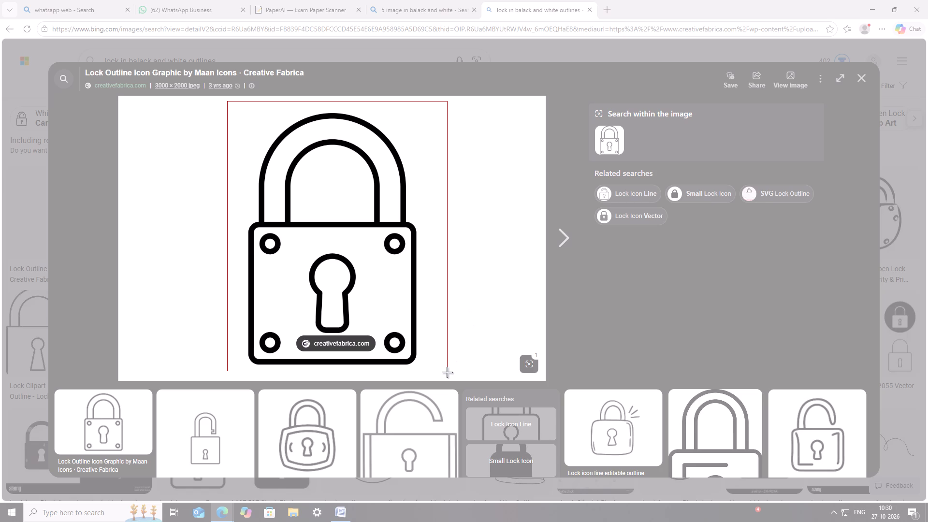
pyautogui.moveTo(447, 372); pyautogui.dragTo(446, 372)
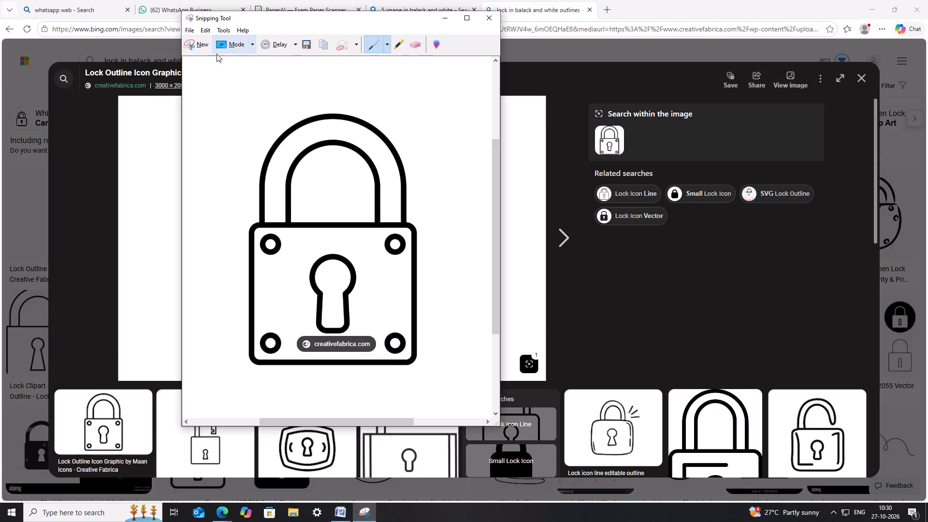
# Retake the rectangular snip of the whole padlock without the site label over it and save it as "lock" in the Downloads images folder.
pyautogui.click(203, 46)
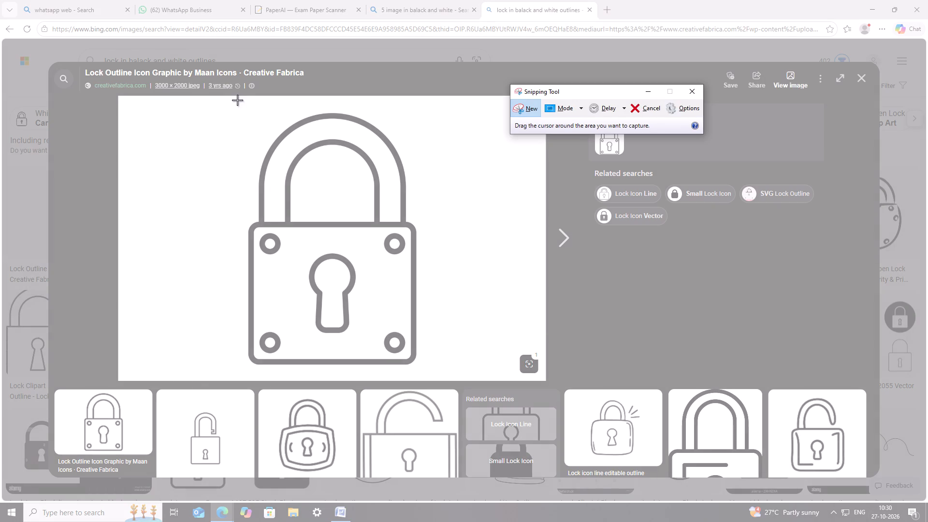
pyautogui.moveTo(233, 105); pyautogui.dragTo(450, 373)
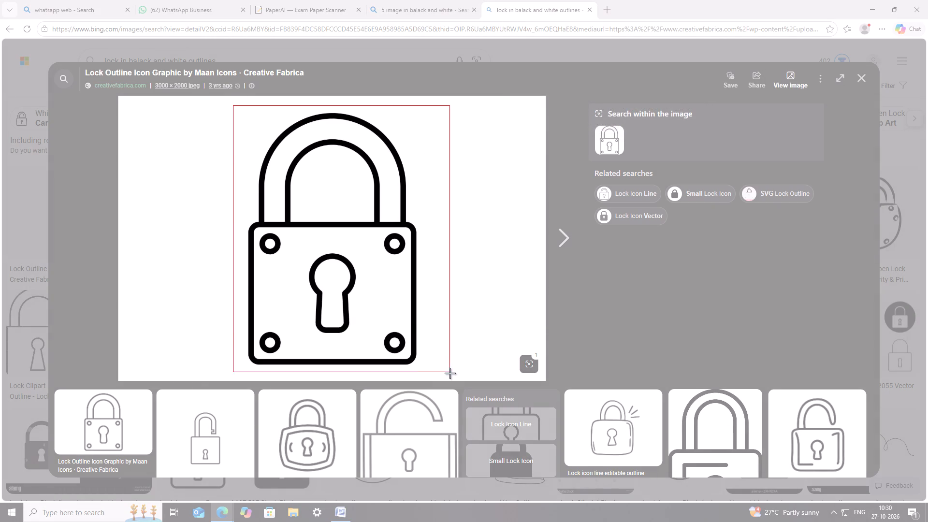
pyautogui.moveTo(450, 373); pyautogui.dragTo(440, 375)
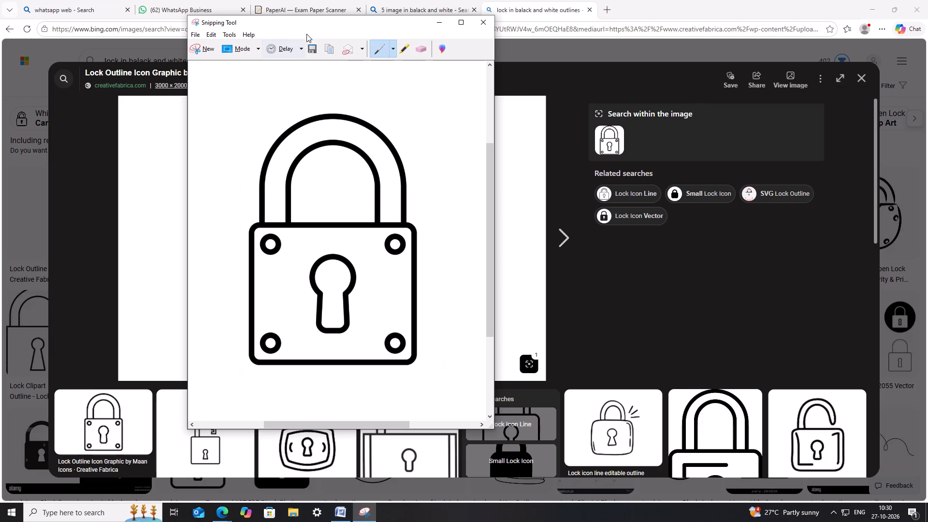
pyautogui.click(314, 45)
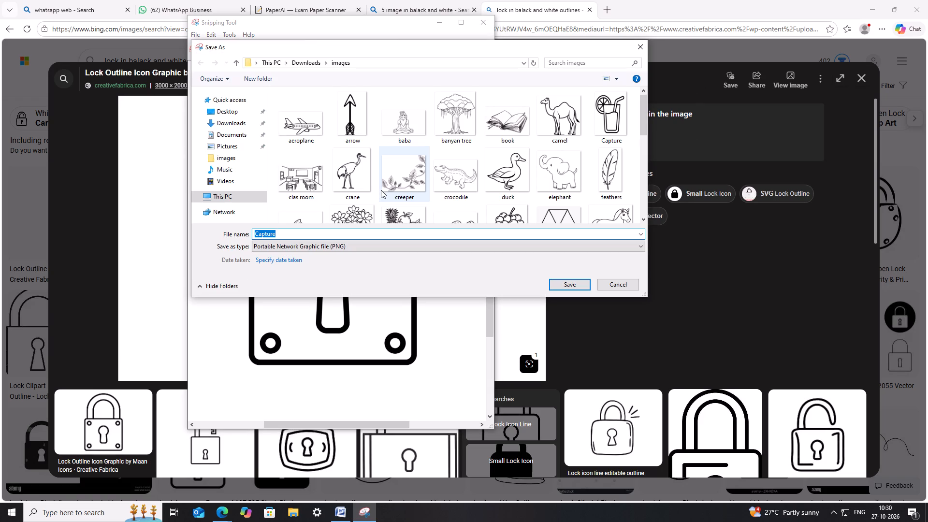
pyautogui.write('lock')
pyautogui.press('Return')
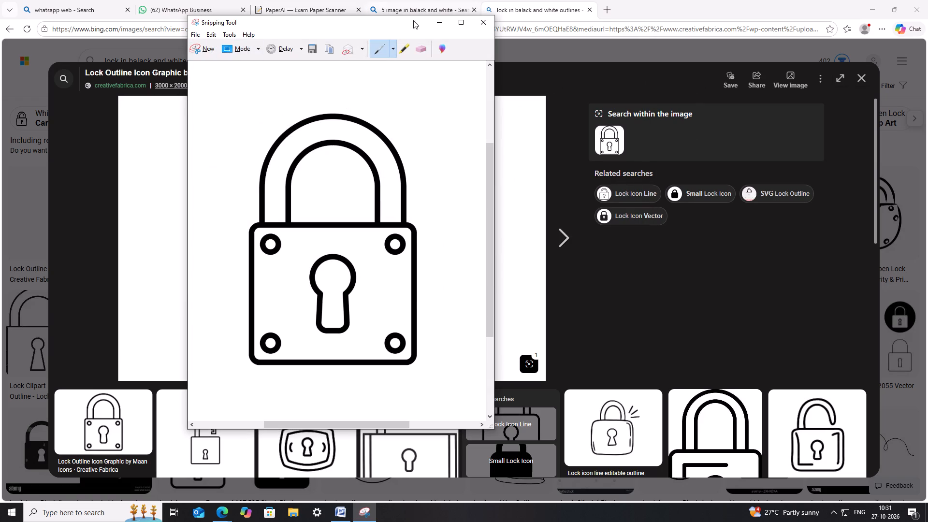
pyautogui.click(437, 22)
# Switch back to the Word paper and delete the "Lock pic" placeholder text under question IX.
pyautogui.click(338, 517)
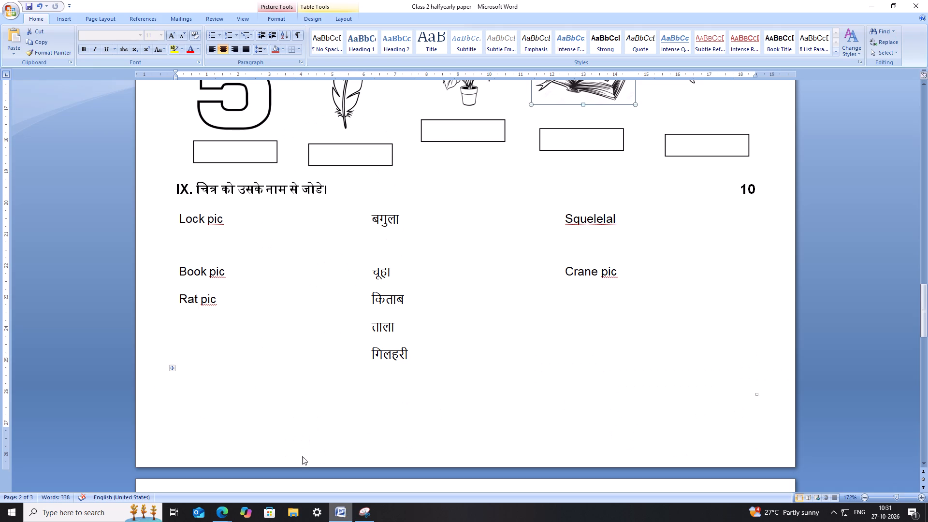
pyautogui.click(220, 224)
pyautogui.press('BackSpace')
pyautogui.press('BackSpace')
pyautogui.press('BackSpace')
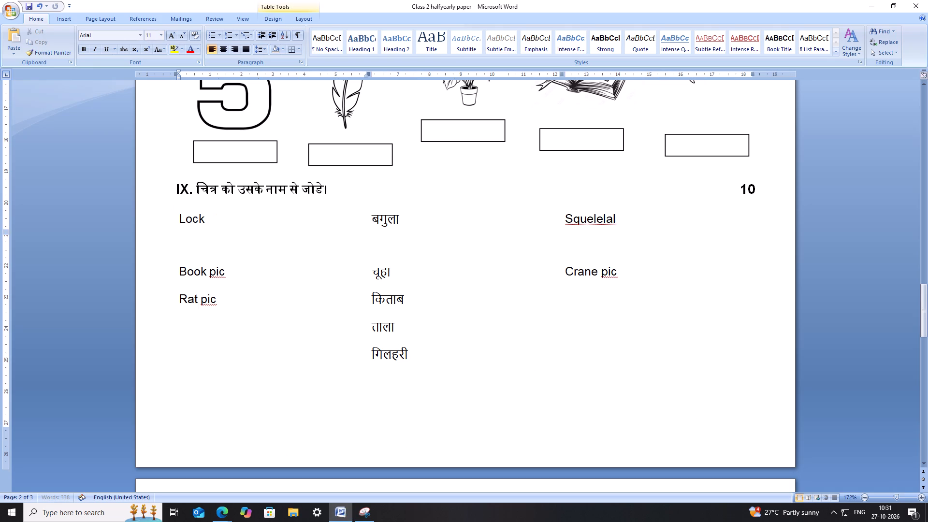
pyautogui.press('BackSpace')
pyautogui.press('BackSpace')
pyautogui.press('BackSpace')
pyautogui.press('BackSpace')
pyautogui.press('BackSpace')
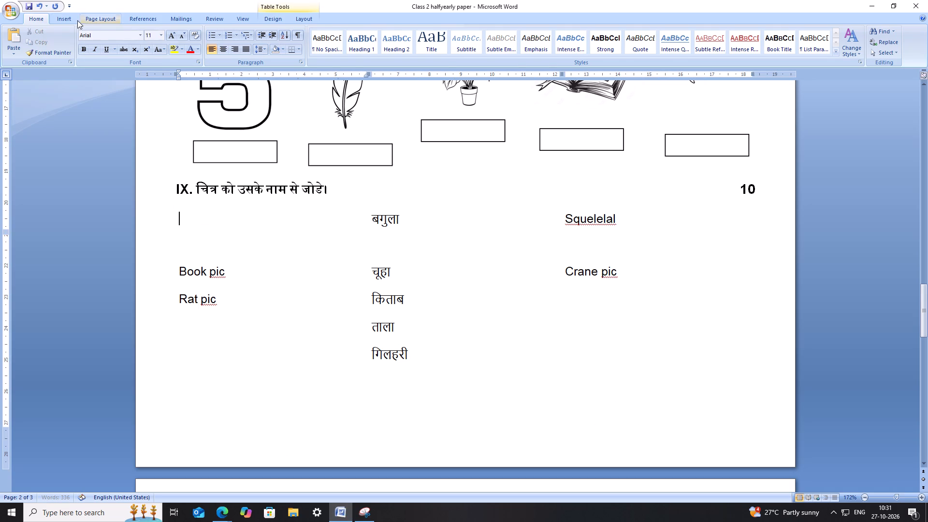
# Insert the "lock" picture from the Downloads images folder into the emptied first cell of question IX.
pyautogui.click(70, 20)
pyautogui.click(144, 46)
pyautogui.click(93, 45)
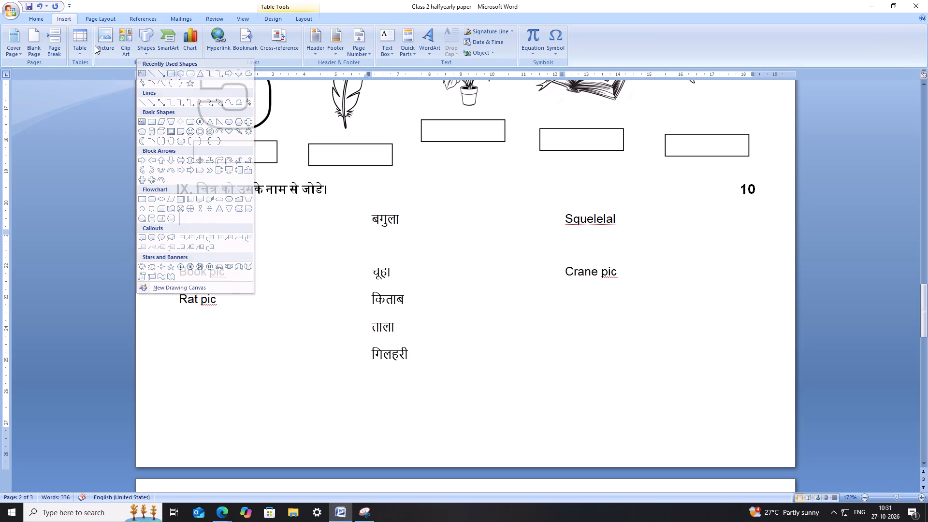
pyautogui.click(105, 41)
pyautogui.scroll(-1, 215, 127)
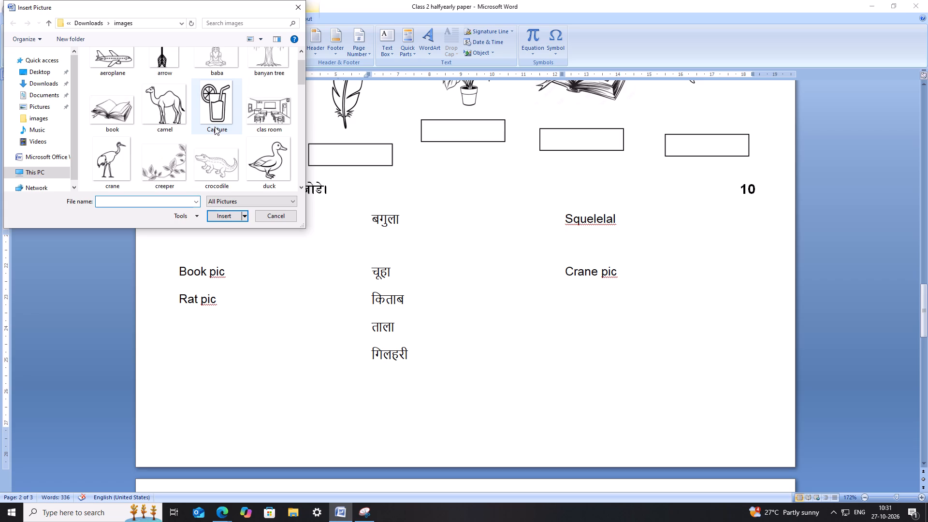
pyautogui.scroll(-6, 215, 127)
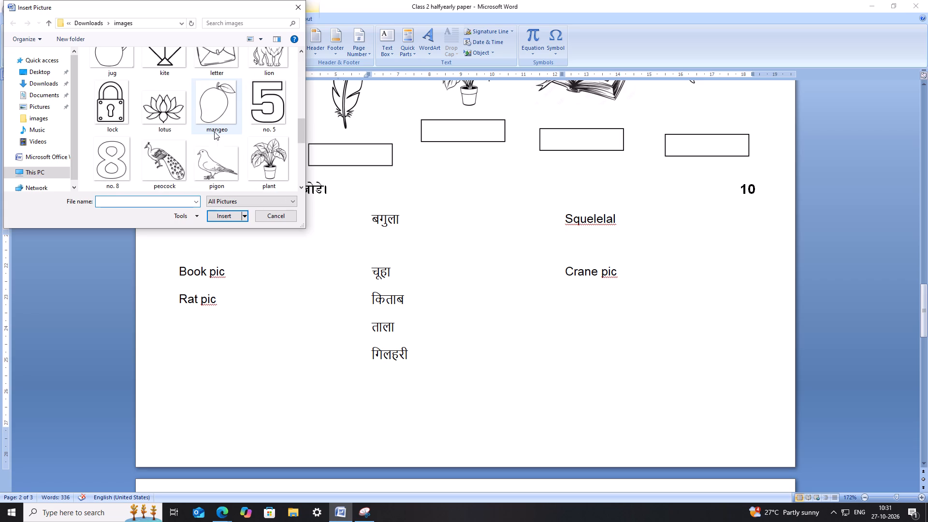
pyautogui.click(120, 109)
pyautogui.click(221, 217)
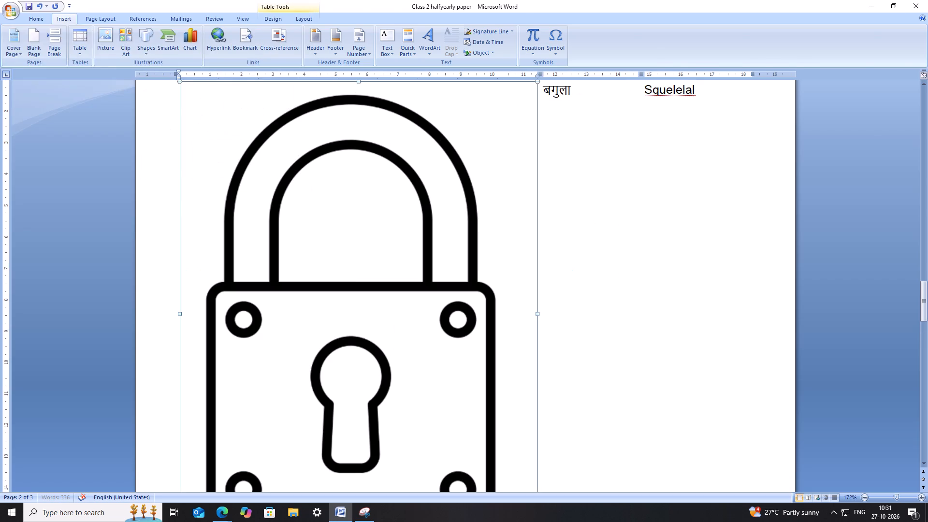
# Set the lock picture in front of text and shrink it to about 2.39 cm high by 1.84 cm wide.
pyautogui.rightClick(277, 261)
pyautogui.click(325, 372)
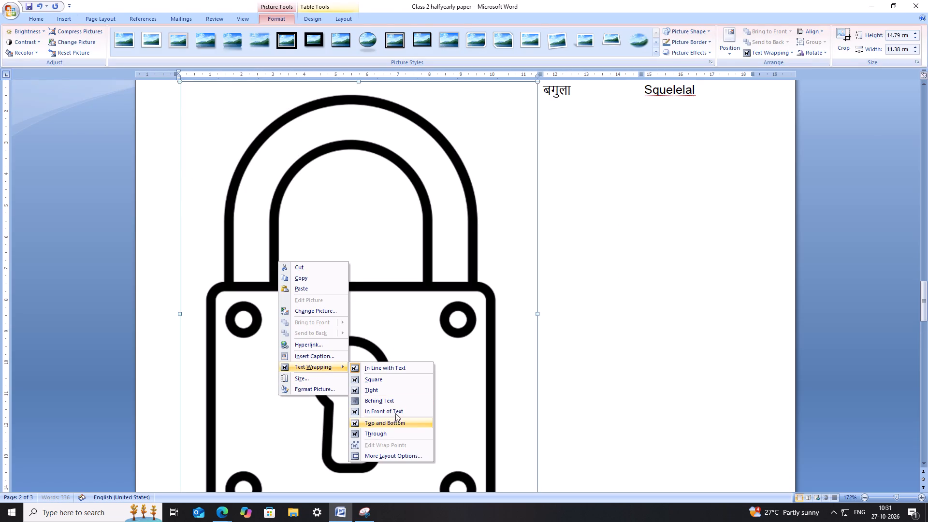
pyautogui.click(401, 412)
pyautogui.scroll(-9, 319, 300)
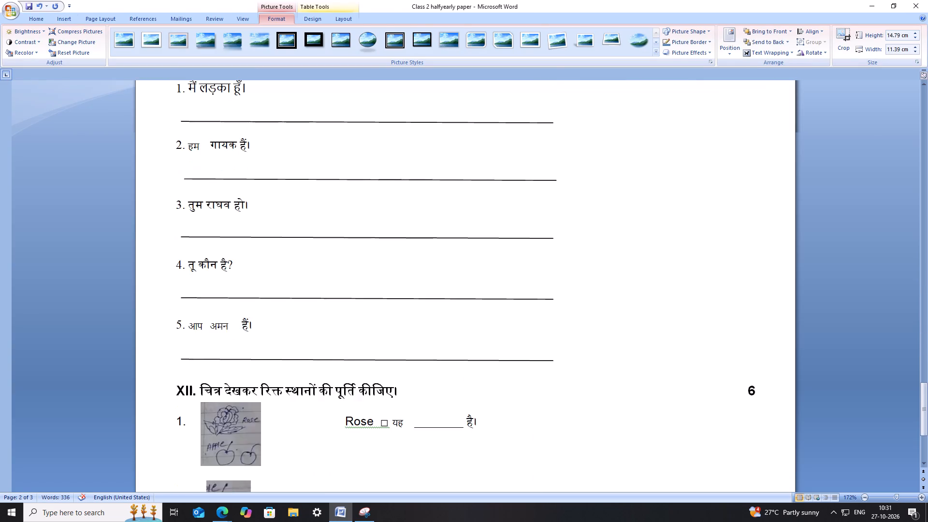
pyautogui.scroll(-11, 319, 305)
pyautogui.scroll(6, 314, 306)
pyautogui.scroll(-13, 313, 306)
pyautogui.scroll(4, 312, 305)
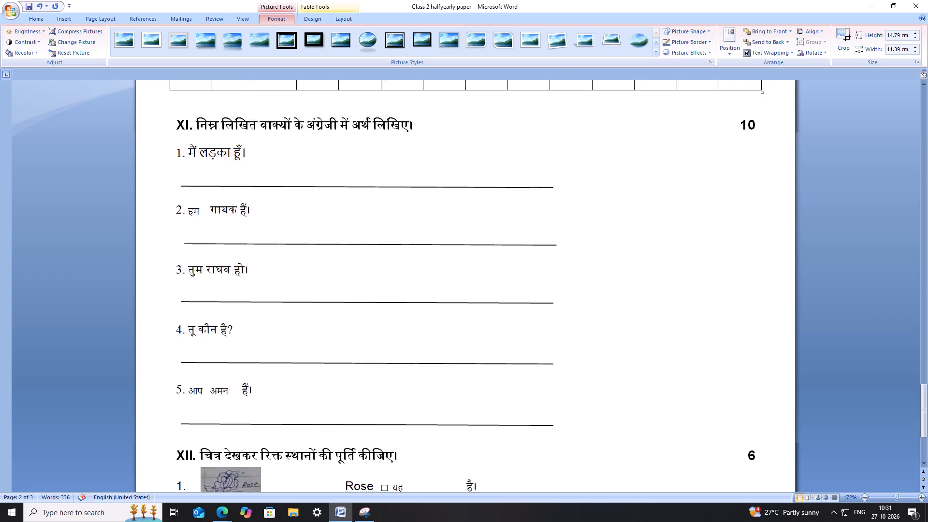
pyautogui.scroll(20, 312, 304)
pyautogui.scroll(8, 312, 304)
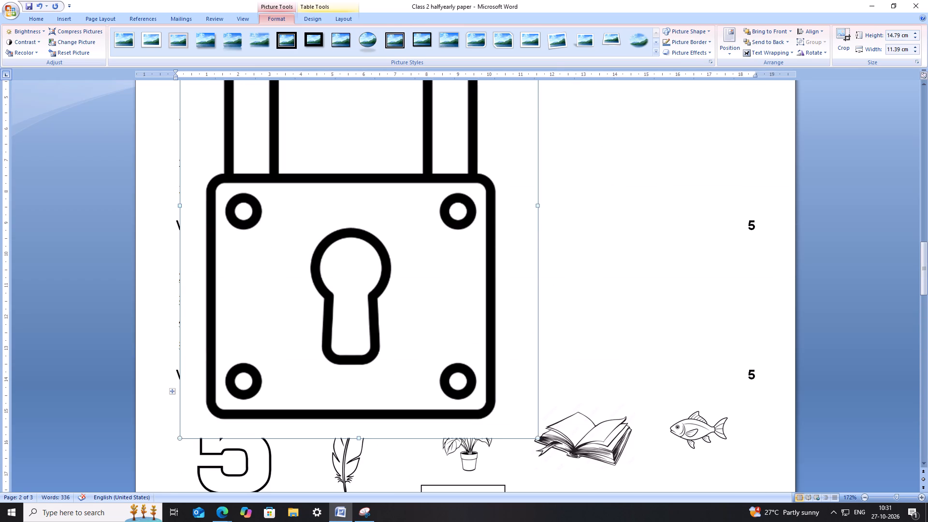
pyautogui.moveTo(536, 437); pyautogui.dragTo(371, 245)
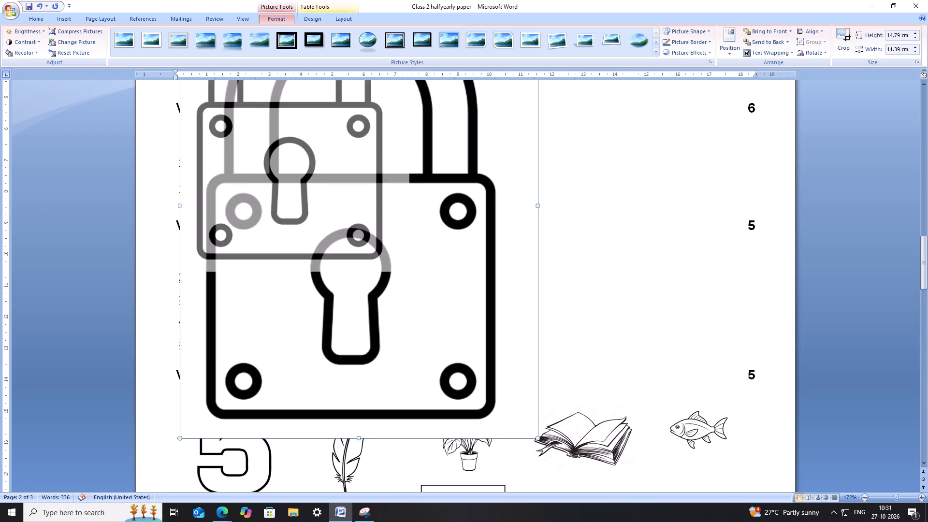
pyautogui.moveTo(371, 245); pyautogui.dragTo(317, 160)
pyautogui.scroll(6, 349, 238)
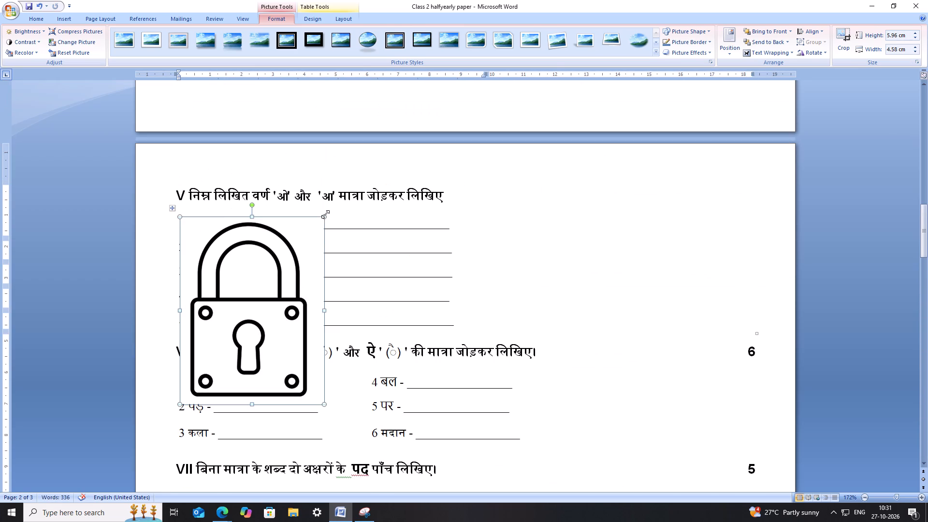
pyautogui.moveTo(325, 214); pyautogui.dragTo(238, 384)
# Move the lock picture down into question IX's first column, beside the word बगुला.
pyautogui.scroll(-6, 335, 318)
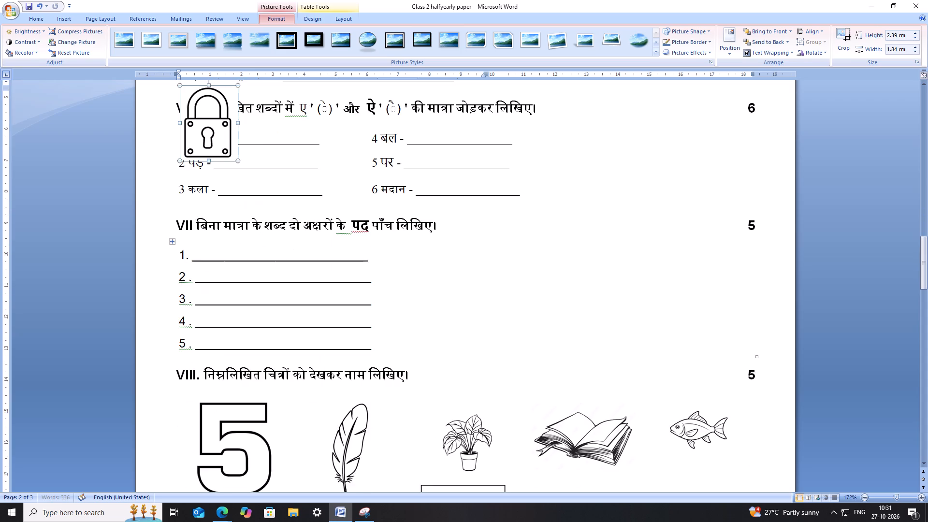
pyautogui.scroll(-6, 272, 271)
pyautogui.scroll(5, 272, 272)
pyautogui.moveTo(209, 107); pyautogui.dragTo(258, 171)
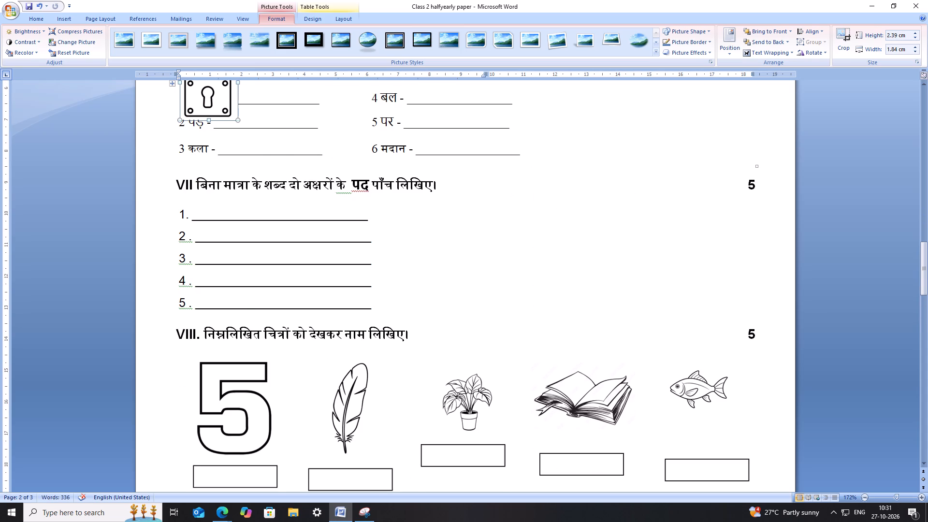
pyautogui.moveTo(258, 171); pyautogui.dragTo(450, 441)
pyautogui.scroll(-6, 374, 364)
pyautogui.click(273, 320)
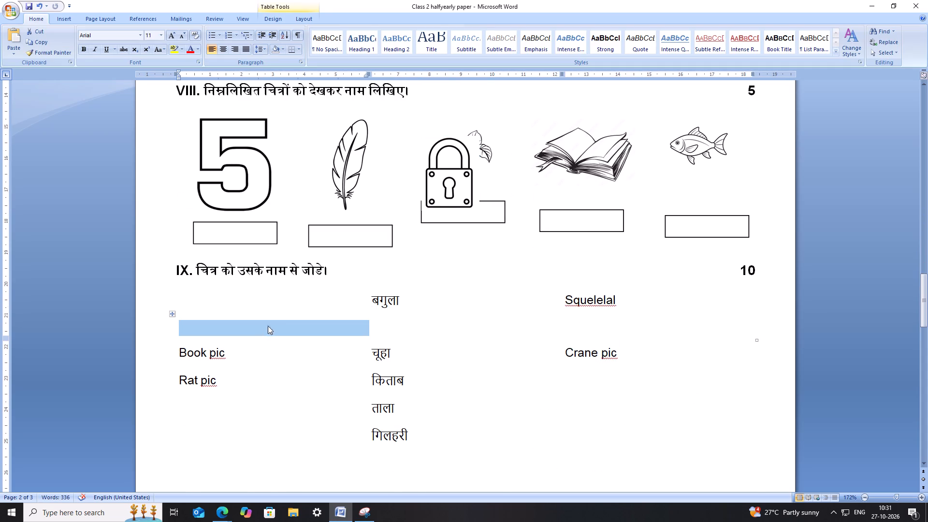
pyautogui.click(277, 321)
pyautogui.click(244, 356)
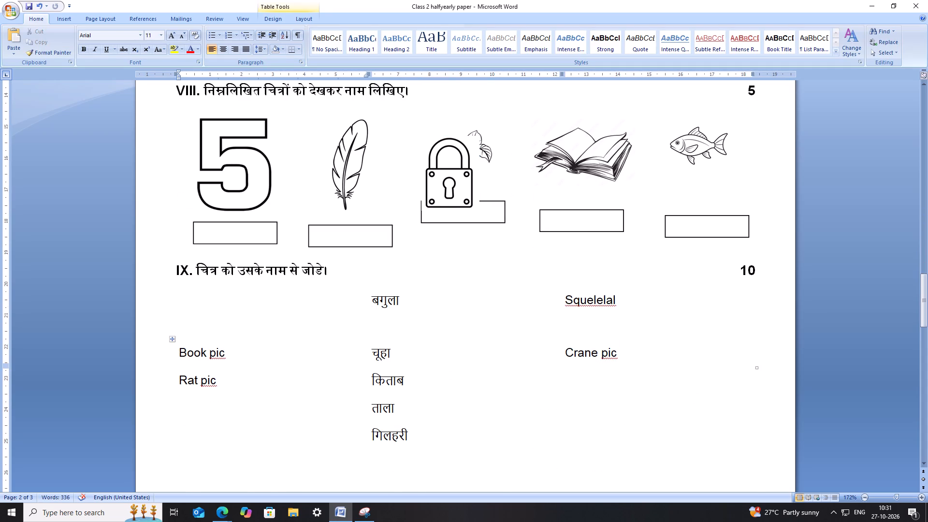
pyautogui.scroll(4, 346, 315)
pyautogui.scroll(4, 367, 193)
pyautogui.scroll(-5, 460, 252)
pyautogui.moveTo(450, 300); pyautogui.dragTo(435, 323)
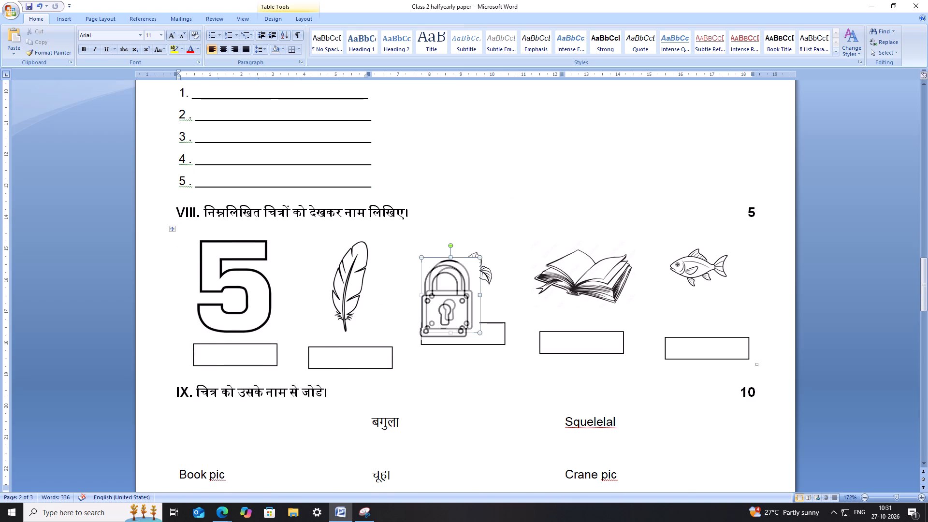
pyautogui.moveTo(435, 323); pyautogui.dragTo(328, 453)
pyautogui.scroll(-6, 441, 388)
pyautogui.moveTo(314, 215); pyautogui.dragTo(234, 214)
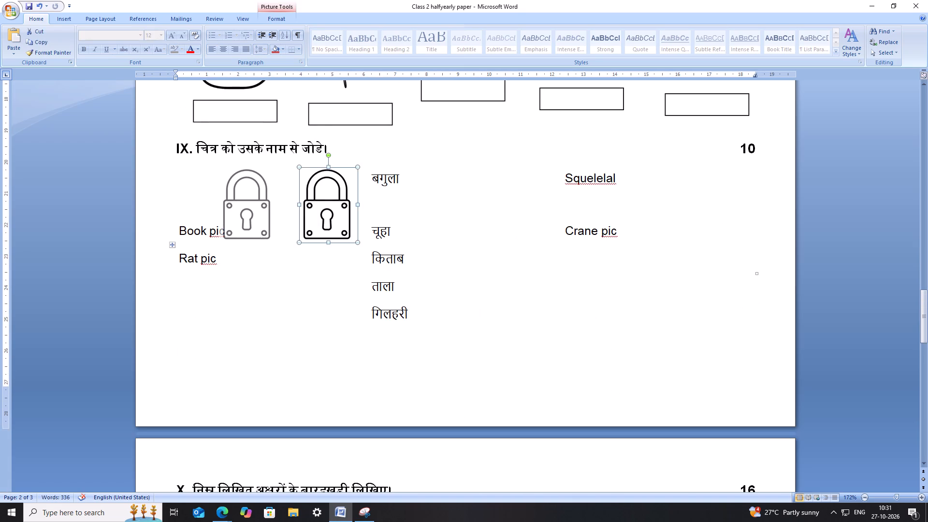
# Add two blank lines above "Book pic" and shift the lock picture closer to the page's left margin.
pyautogui.click(179, 232)
pyautogui.press('Return')
pyautogui.press('Return')
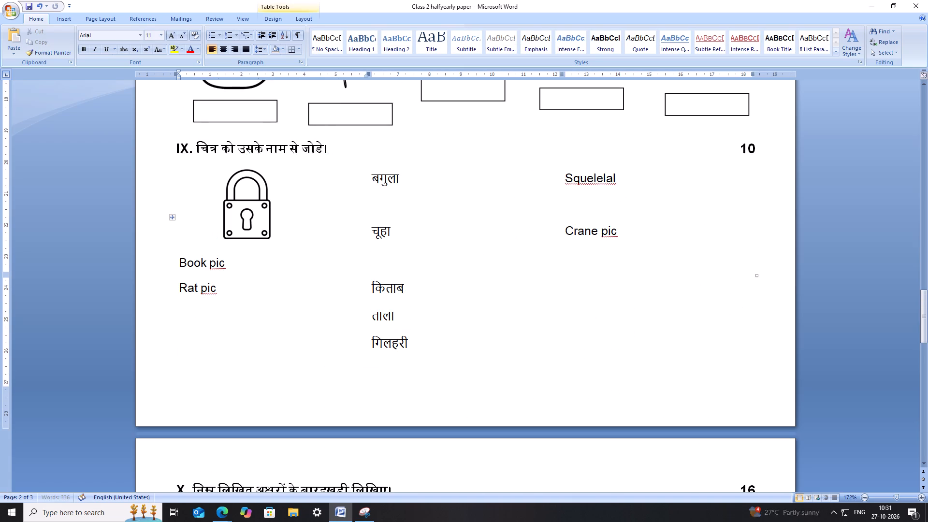
pyautogui.moveTo(238, 228); pyautogui.dragTo(207, 224)
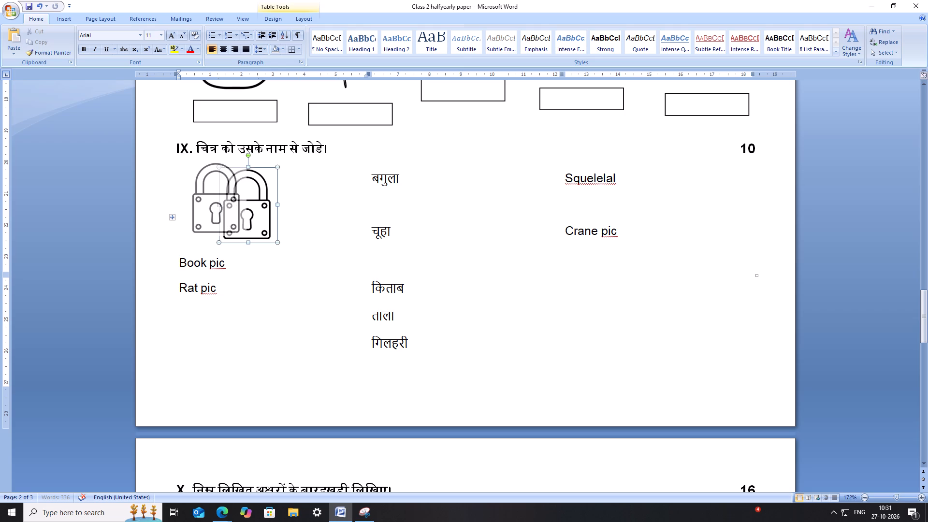
pyautogui.moveTo(207, 224); pyautogui.dragTo(214, 228)
# Delete the "Book pic" placeholder text in question IX.
pyautogui.click(274, 273)
pyautogui.click(245, 264)
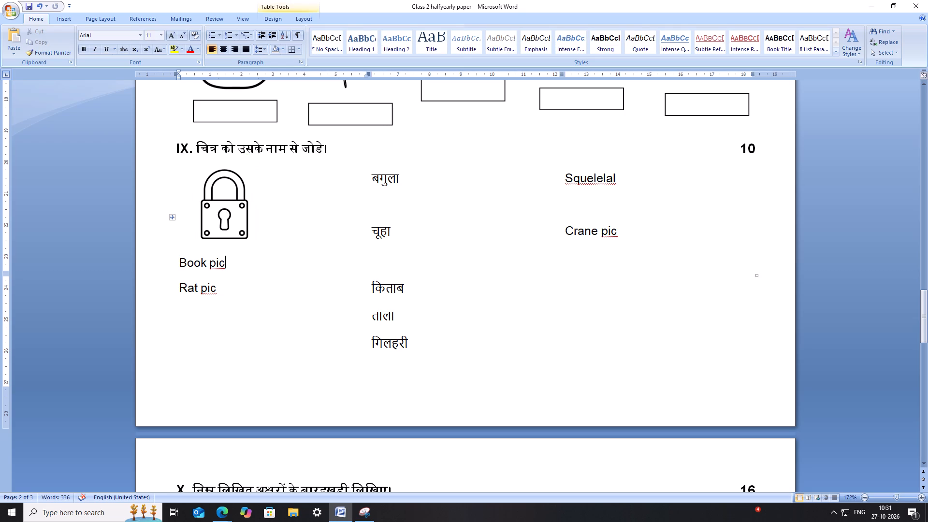
pyautogui.moveTo(224, 268); pyautogui.dragTo(189, 269)
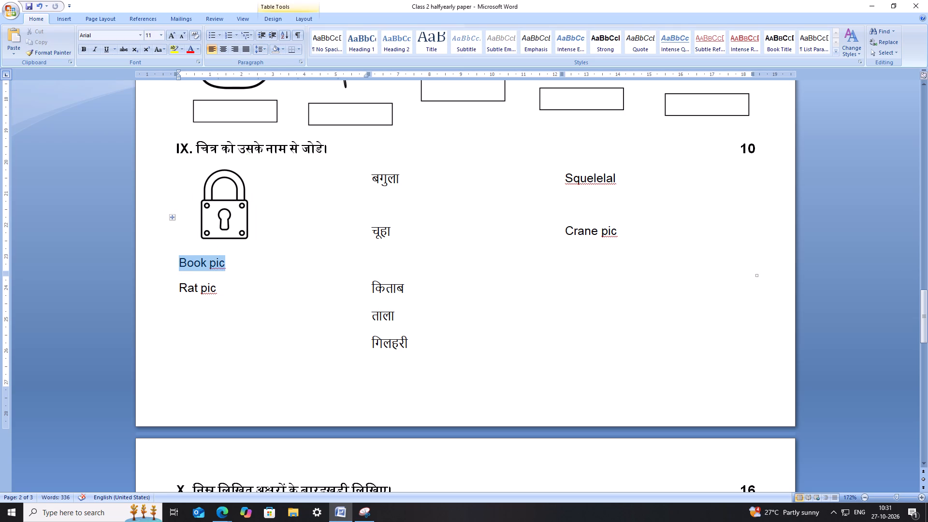
pyautogui.moveTo(189, 269); pyautogui.dragTo(188, 269)
pyautogui.press('BackSpace')
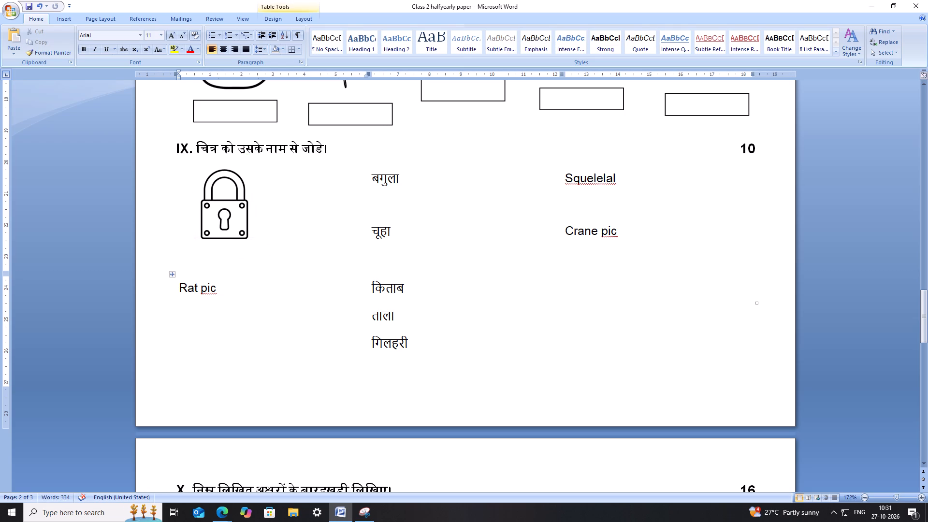
# Insert two blank lines above "Rat pic" in question IX.
pyautogui.click(203, 282)
pyautogui.click(182, 290)
pyautogui.press('Return')
pyautogui.press('Return')
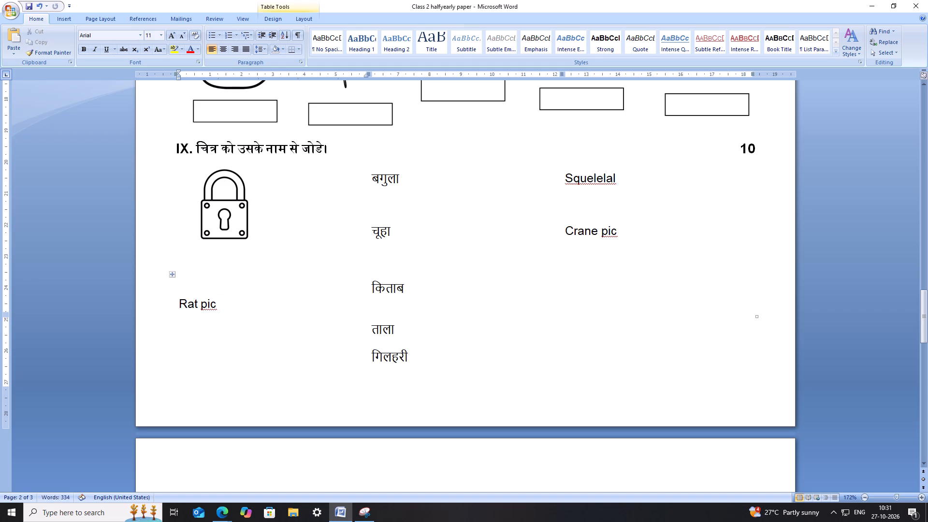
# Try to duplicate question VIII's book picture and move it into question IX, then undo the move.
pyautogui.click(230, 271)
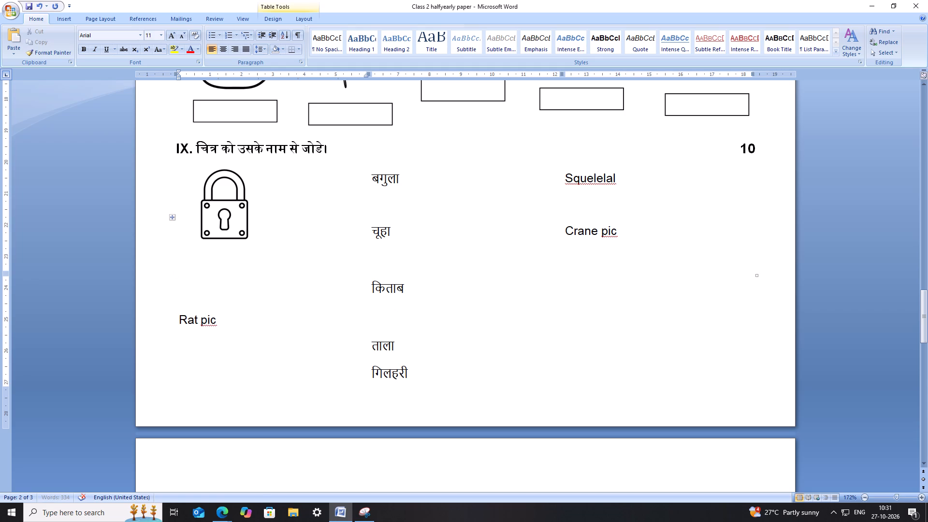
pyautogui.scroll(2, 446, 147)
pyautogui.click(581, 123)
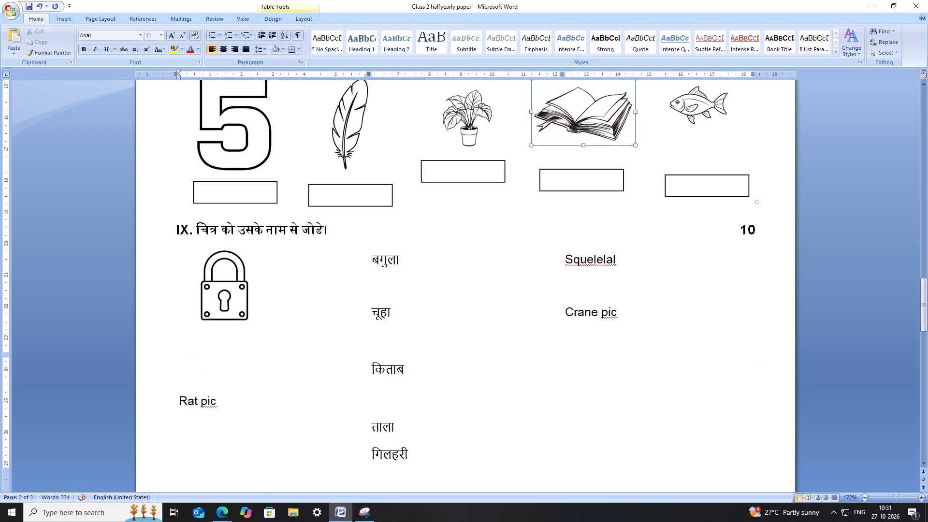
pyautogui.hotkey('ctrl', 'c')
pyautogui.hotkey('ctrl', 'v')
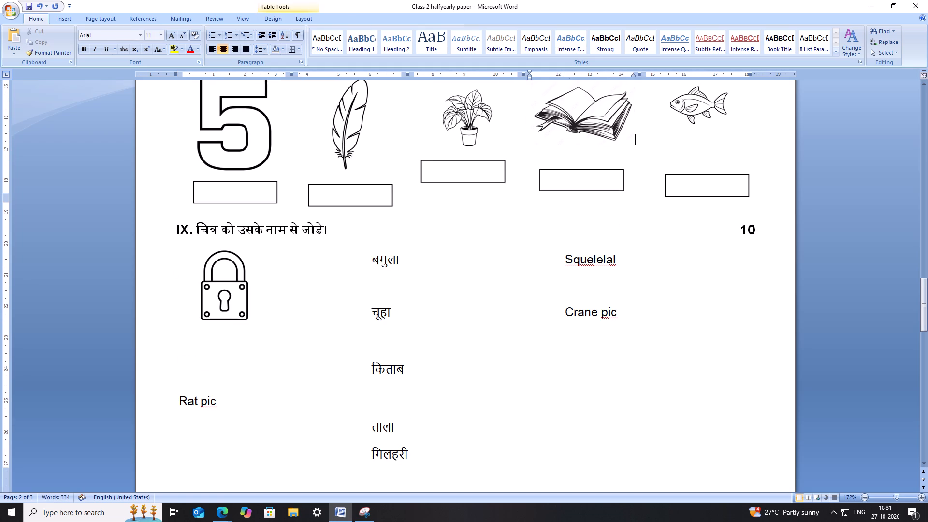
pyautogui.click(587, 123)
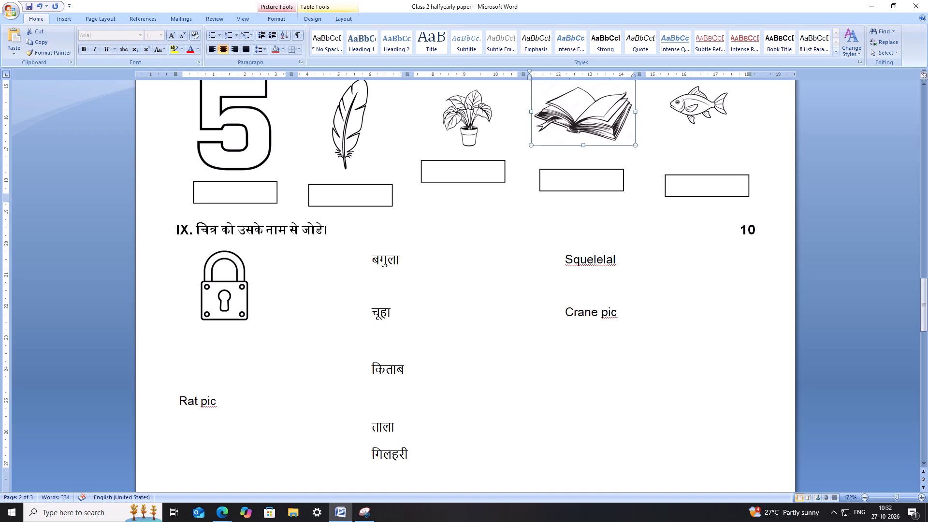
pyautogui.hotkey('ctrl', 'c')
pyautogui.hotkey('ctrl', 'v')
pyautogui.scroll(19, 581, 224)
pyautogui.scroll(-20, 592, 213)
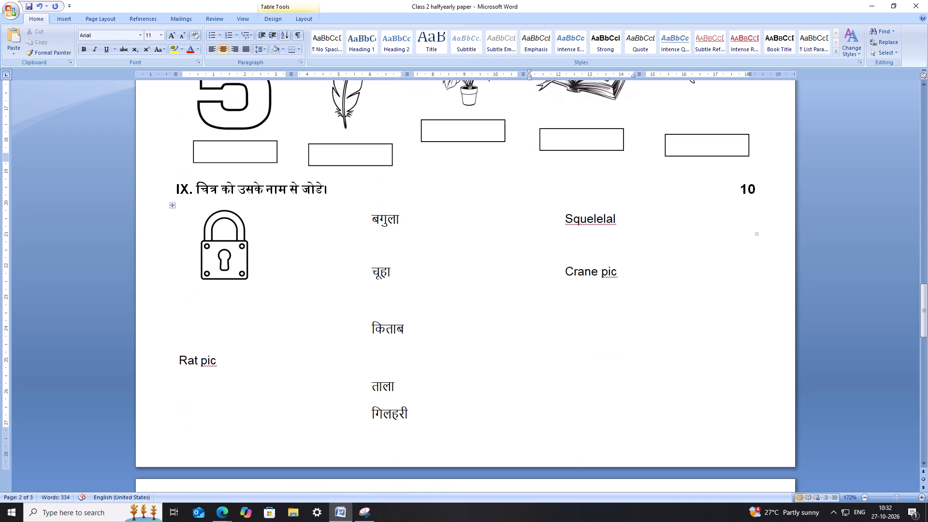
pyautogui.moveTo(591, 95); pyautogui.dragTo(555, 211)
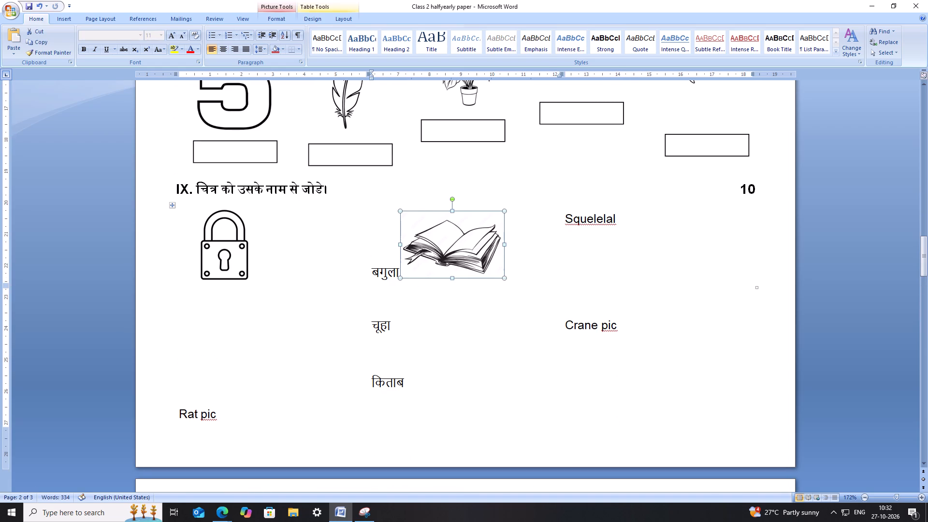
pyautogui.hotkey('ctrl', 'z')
# Copy question VIII's book picture and paste it into question IX's emptied first-column cell beside किताब.
pyautogui.scroll(5, 575, 205)
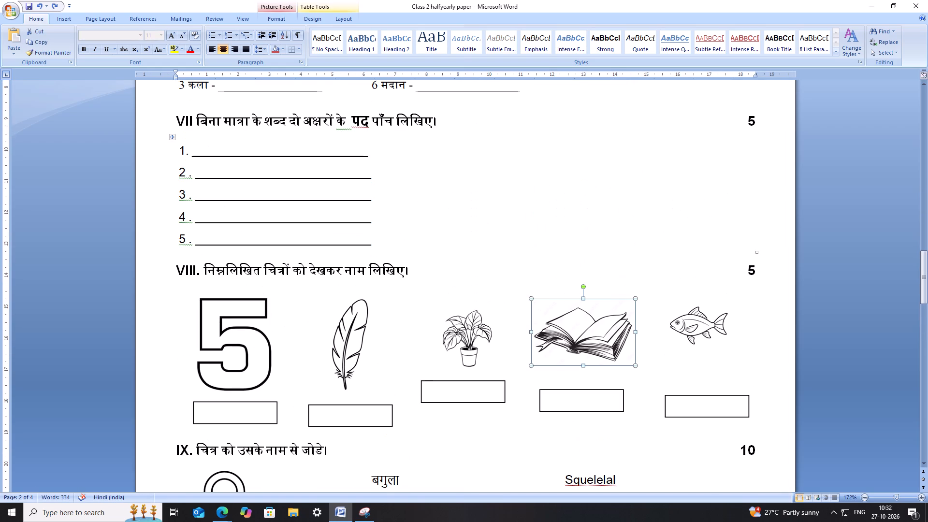
pyautogui.rightClick(569, 324)
pyautogui.click(611, 343)
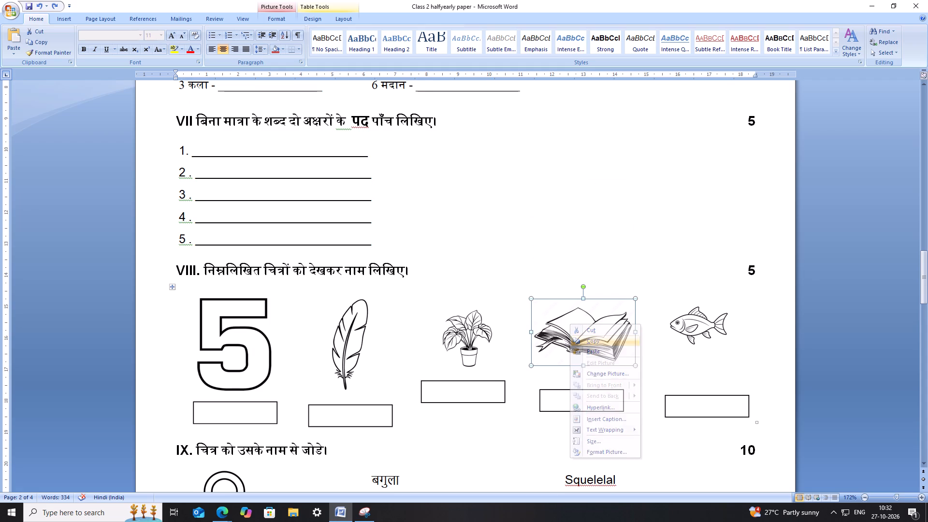
pyautogui.scroll(-7, 562, 371)
pyautogui.click(249, 306)
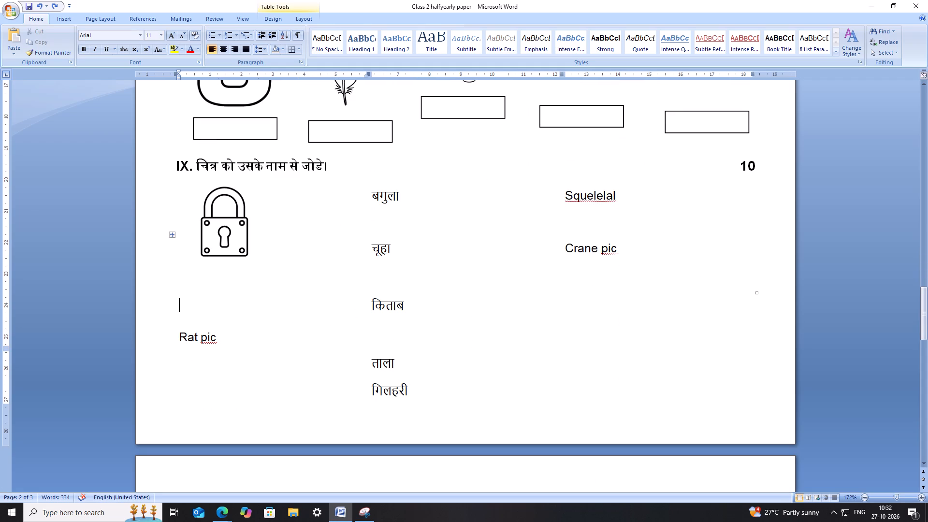
pyautogui.hotkey('ctrl', 'v')
pyautogui.moveTo(250, 335); pyautogui.dragTo(242, 313)
# Set the pasted book picture's text wrapping to In Front of Text and place it directly below the lock picture.
pyautogui.rightClick(241, 313)
pyautogui.click(279, 414)
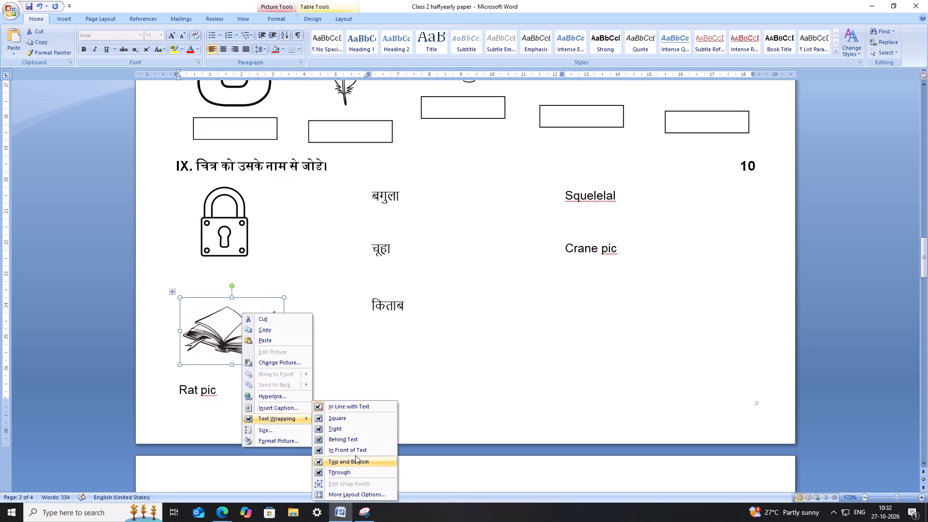
pyautogui.click(357, 449)
pyautogui.moveTo(241, 327); pyautogui.dragTo(236, 297)
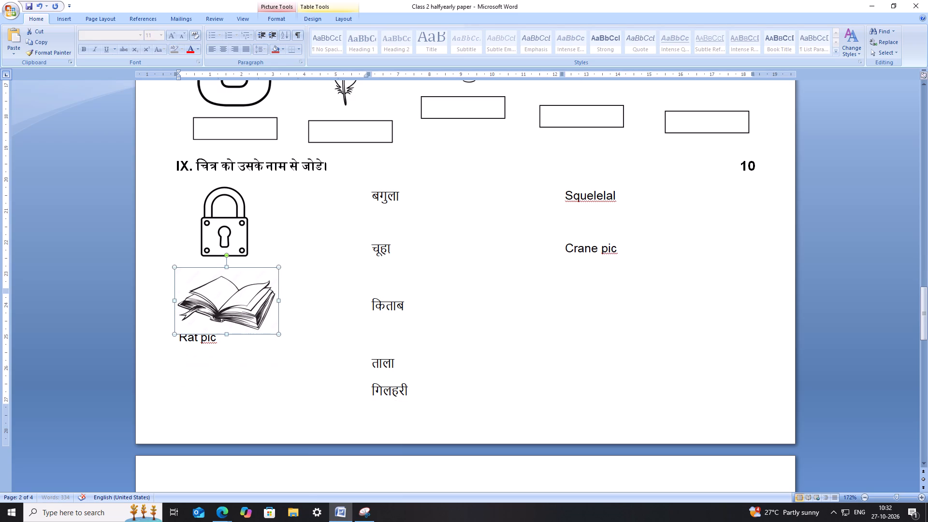
# Delete the "Rat pic" placeholder text in question IX.
pyautogui.click(231, 343)
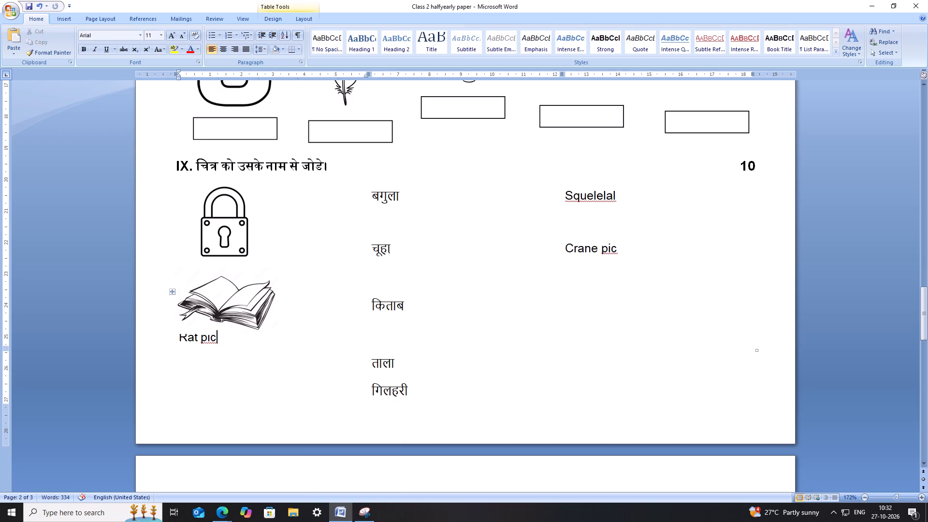
pyautogui.press('BackSpace')
pyautogui.press('BackSpace')
pyautogui.press('BackSpace')
pyautogui.press('BackSpace')
pyautogui.press('BackSpace')
pyautogui.press('BackSpace')
pyautogui.press('BackSpace')
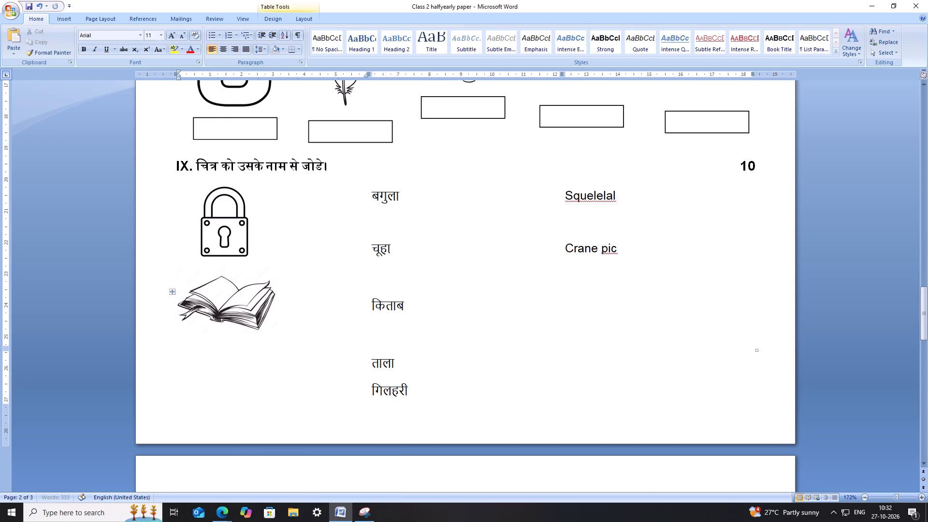
# Nudge question IX's book picture slightly upward and save the document.
pyautogui.scroll(-6, 452, 355)
pyautogui.scroll(6, 395, 354)
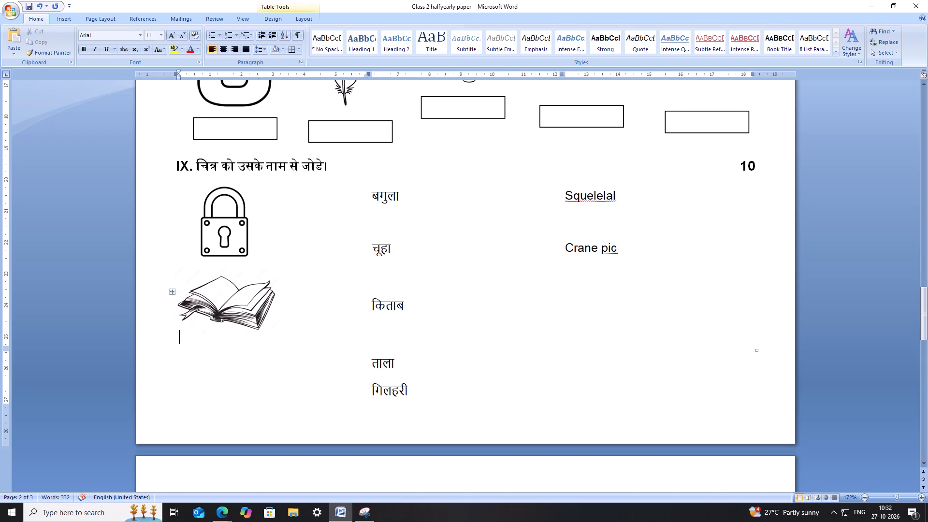
pyautogui.moveTo(226, 307); pyautogui.dragTo(226, 298)
pyautogui.click(310, 311)
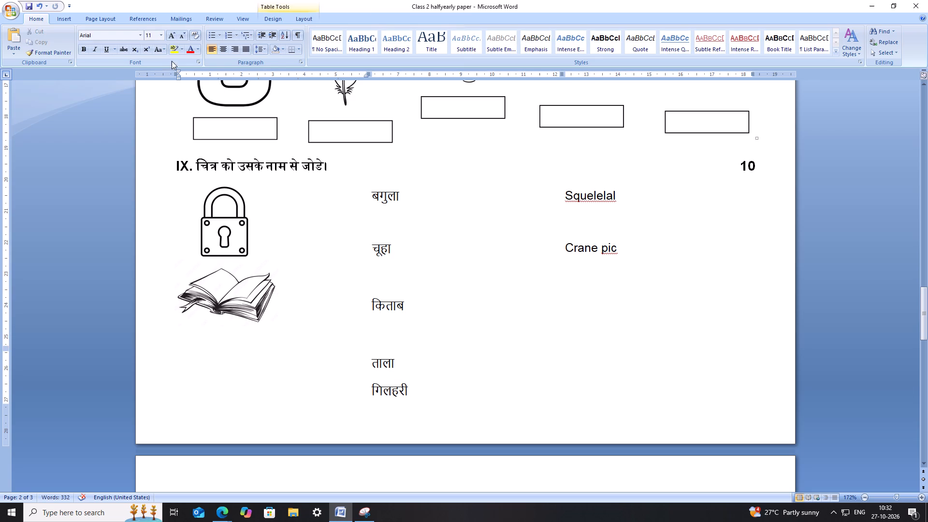
pyautogui.hotkey('ctrl', 's')
pyautogui.hotkey('ctrl', 's')
pyautogui.hotkey('ctrl', 's')
pyautogui.hotkey('ctrl', 's')
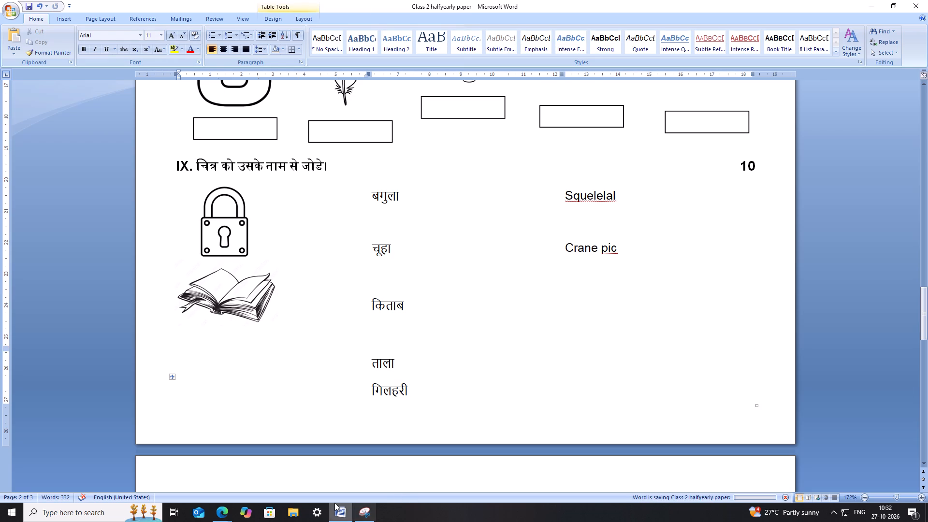
# Switch to Edge, close the lock image preview and search images for "rat in balack and white outlines".
pyautogui.click(229, 513)
pyautogui.click(331, 476)
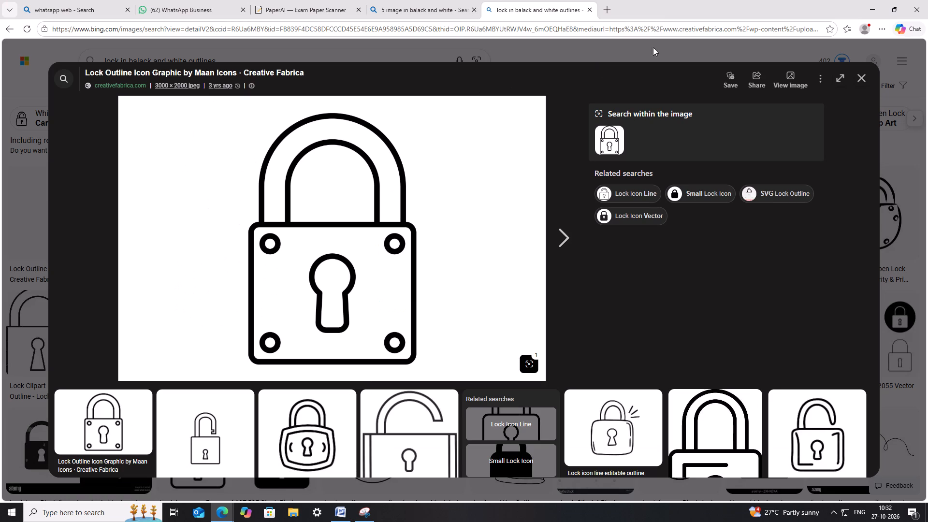
pyautogui.click(852, 76)
pyautogui.click(856, 78)
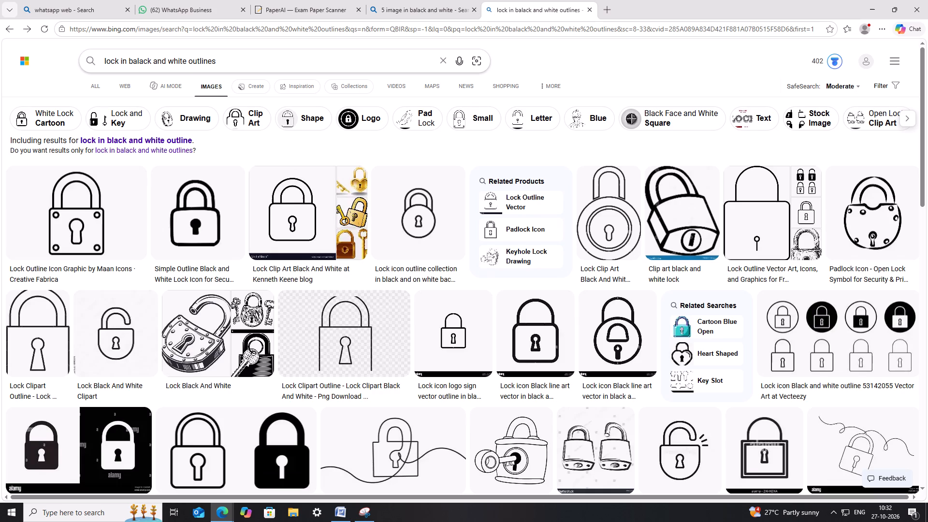
pyautogui.moveTo(118, 61); pyautogui.dragTo(43, 80)
pyautogui.write('rat')
pyautogui.press('Return')
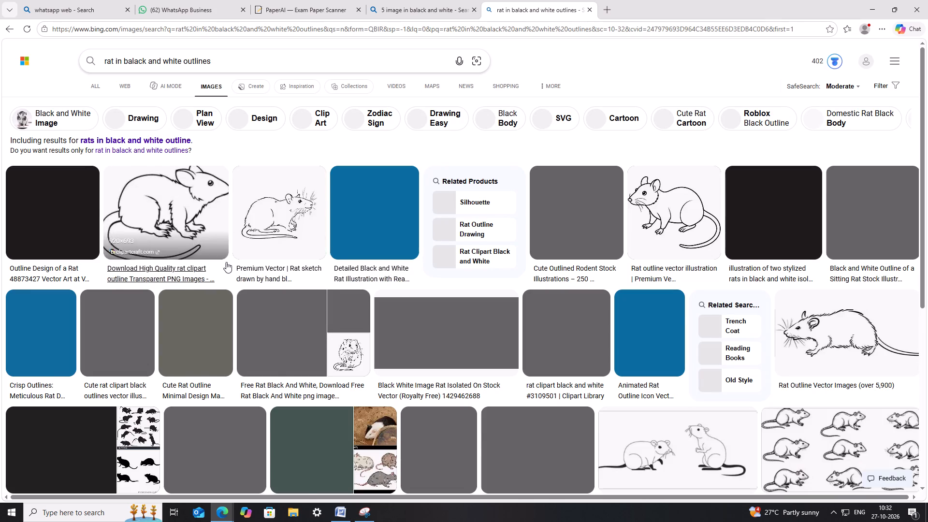
# Open the first sitting-rat outline image, capture just the rat with Snipping Tool and save the snip as "rat".
pyautogui.click(52, 212)
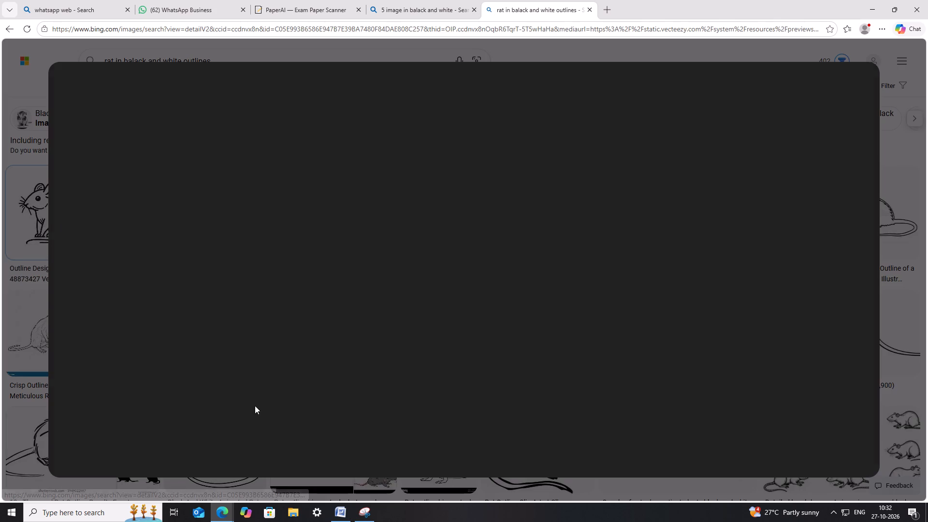
pyautogui.click(369, 513)
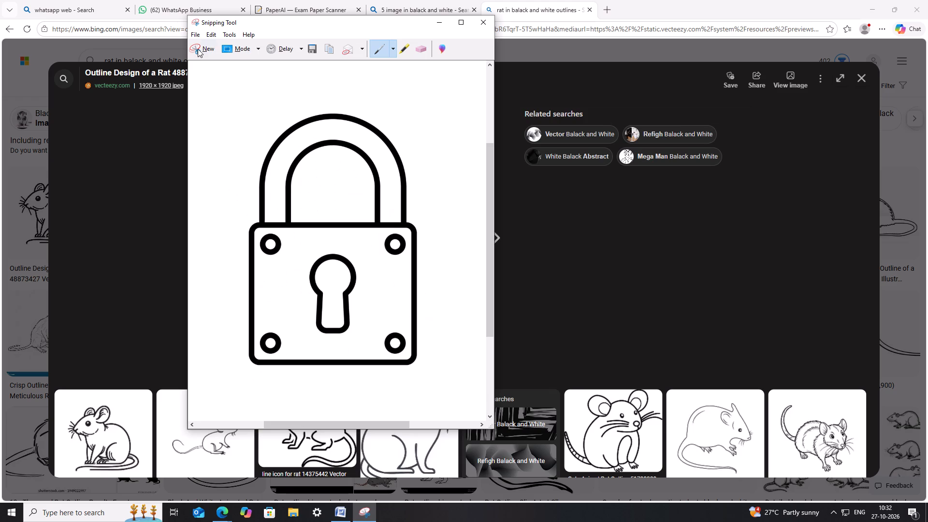
pyautogui.click(198, 49)
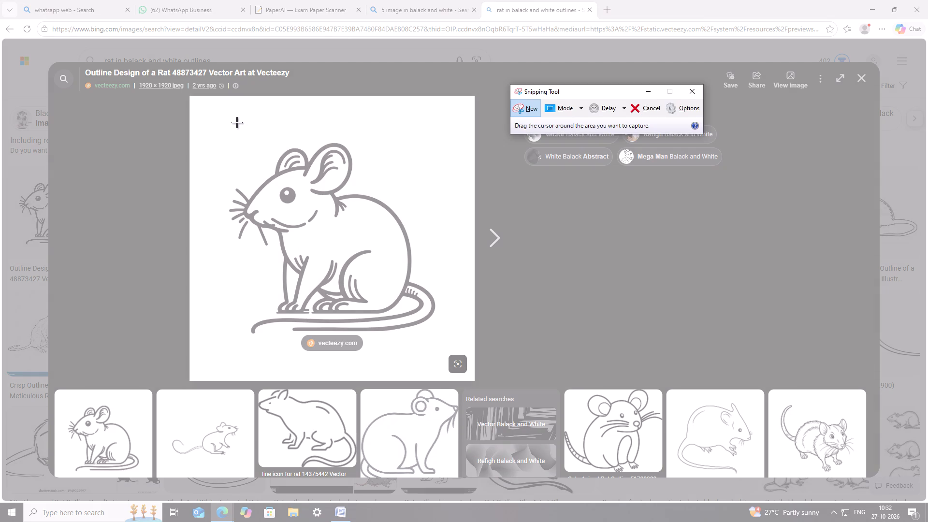
pyautogui.moveTo(228, 130); pyautogui.dragTo(425, 306)
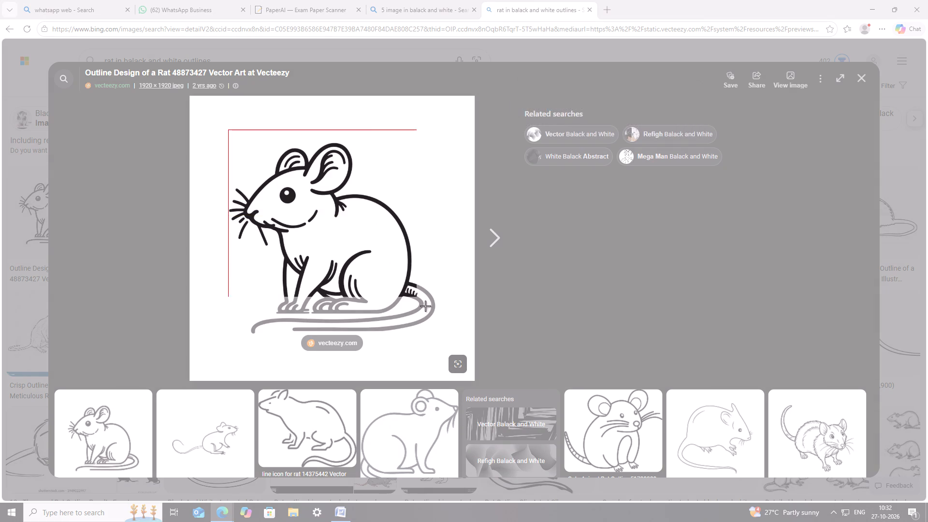
pyautogui.moveTo(425, 306); pyautogui.dragTo(449, 333)
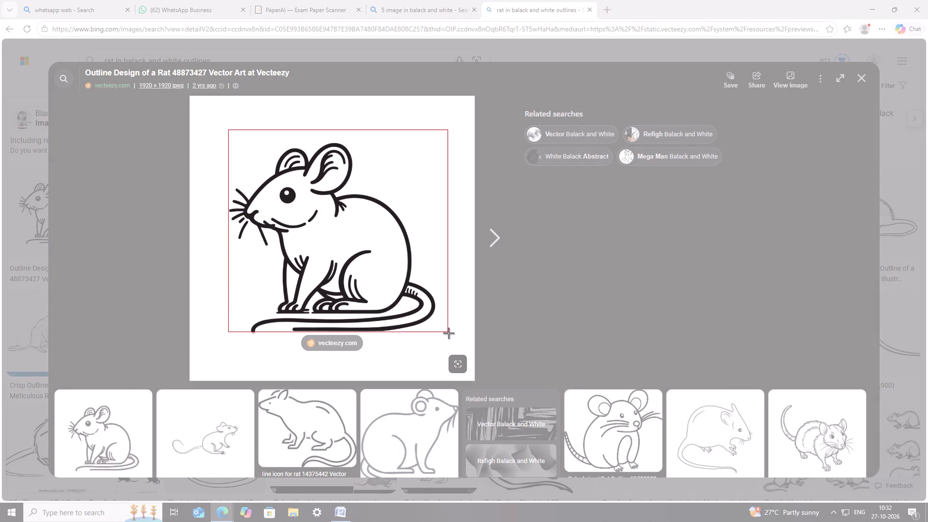
pyautogui.moveTo(449, 333); pyautogui.dragTo(449, 334)
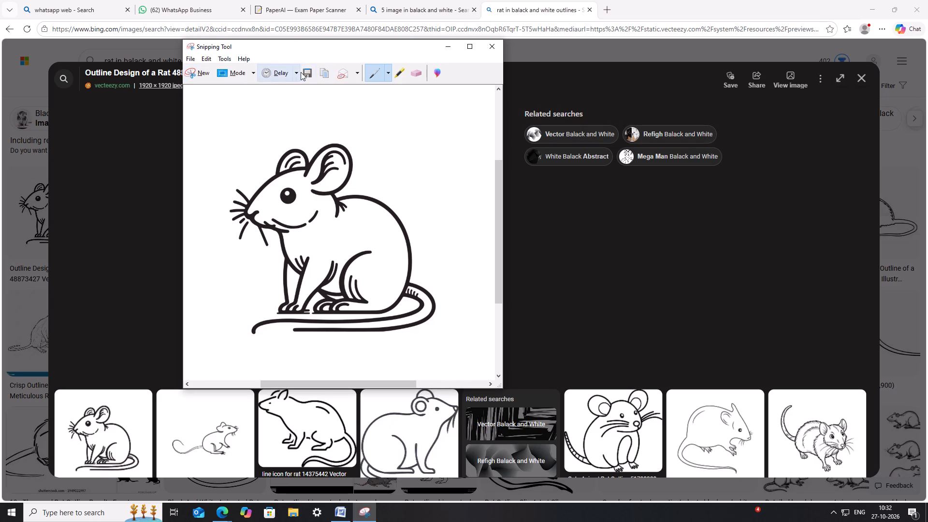
pyautogui.click(306, 75)
pyautogui.write('rat')
pyautogui.press('Return')
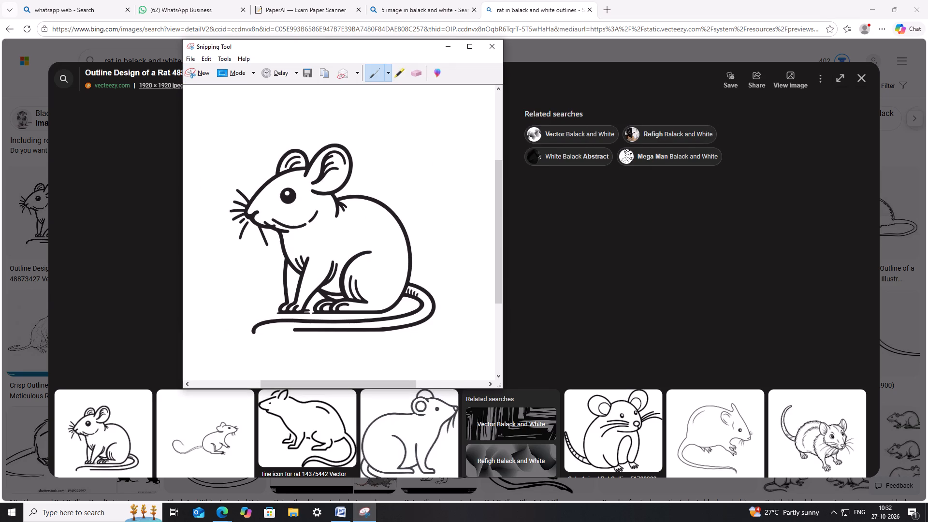
pyautogui.click(449, 49)
pyautogui.click(863, 74)
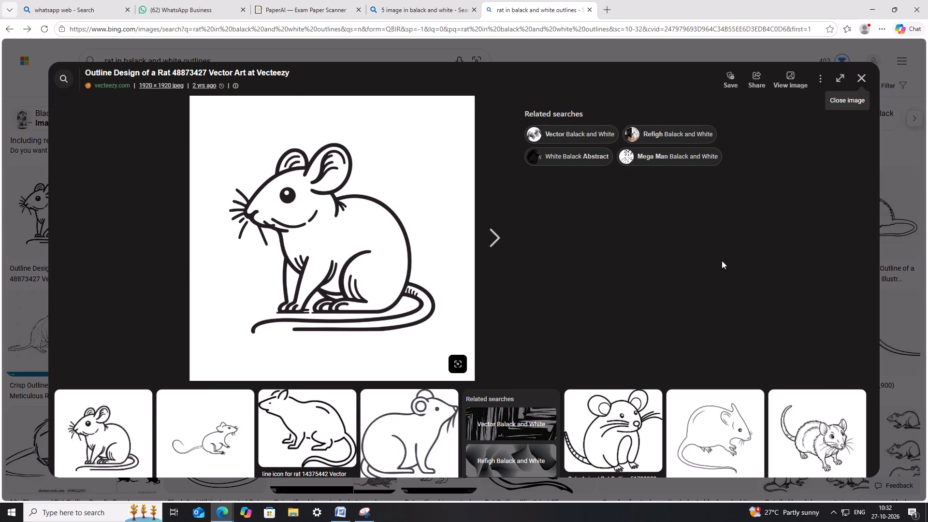
# Switch to Word and insert the "rat" picture from the images folder into question IX's first column.
pyautogui.click(347, 512)
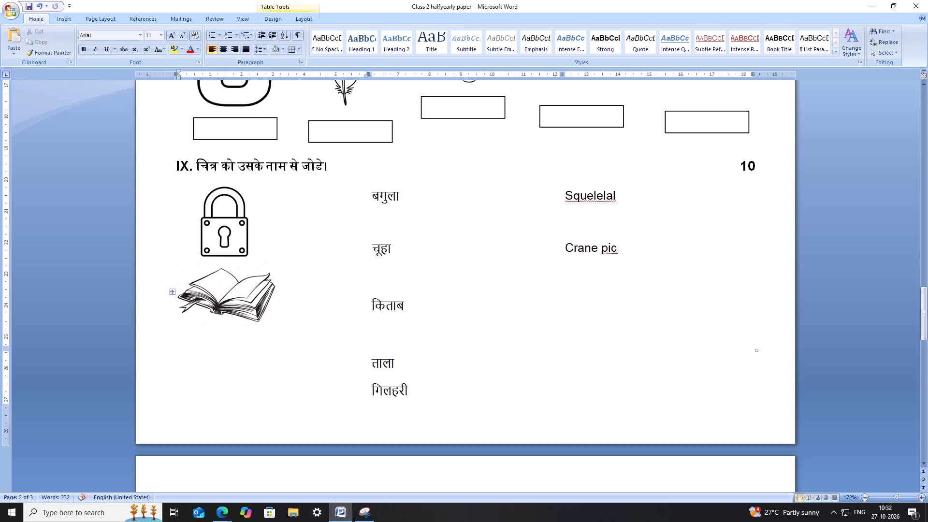
pyautogui.click(67, 15)
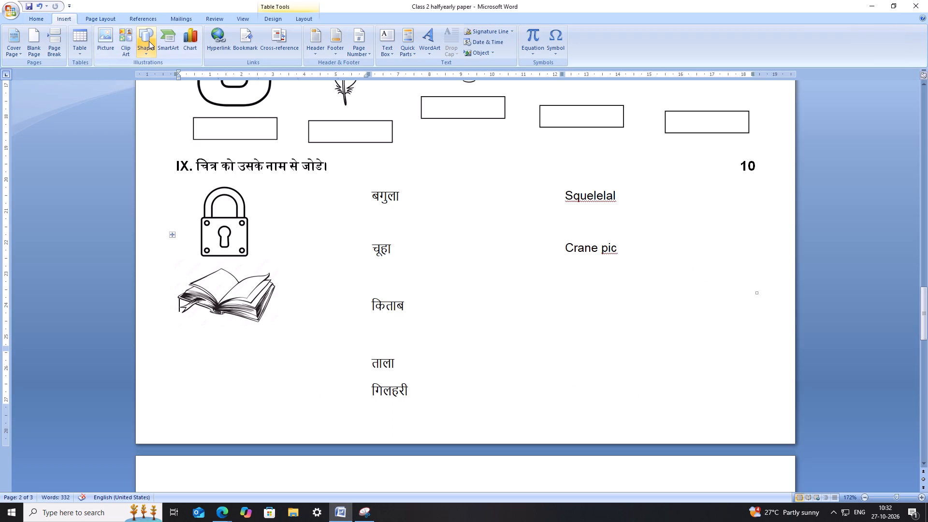
pyautogui.click(111, 44)
pyautogui.scroll(-2, 205, 144)
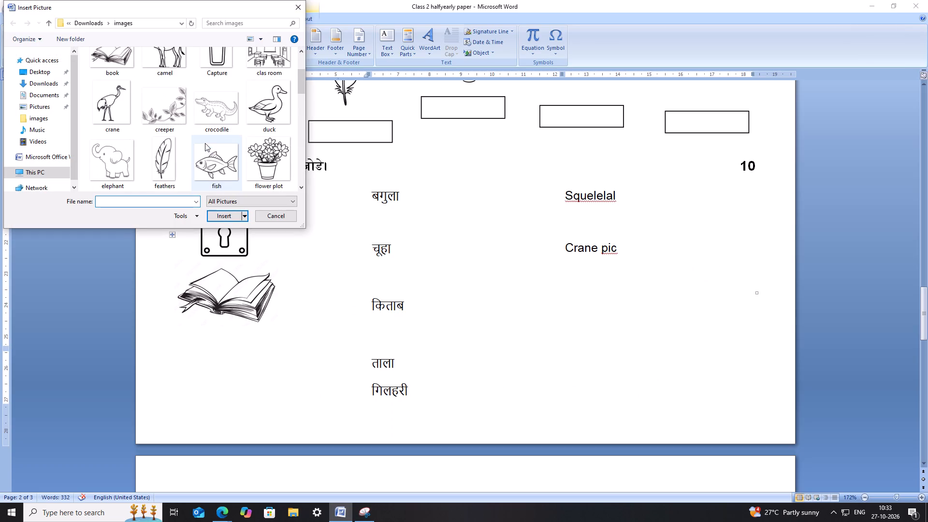
pyautogui.scroll(-6, 189, 146)
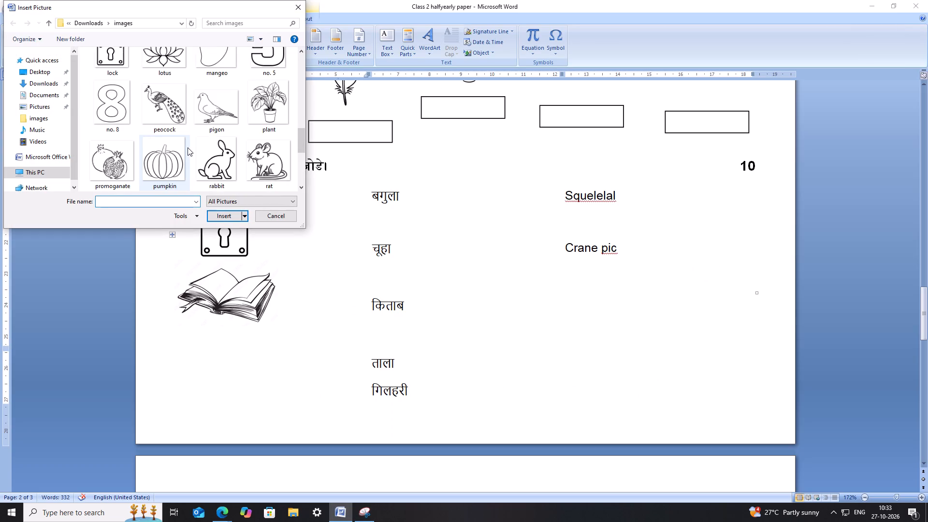
pyautogui.scroll(-7, 188, 148)
pyautogui.scroll(3, 247, 144)
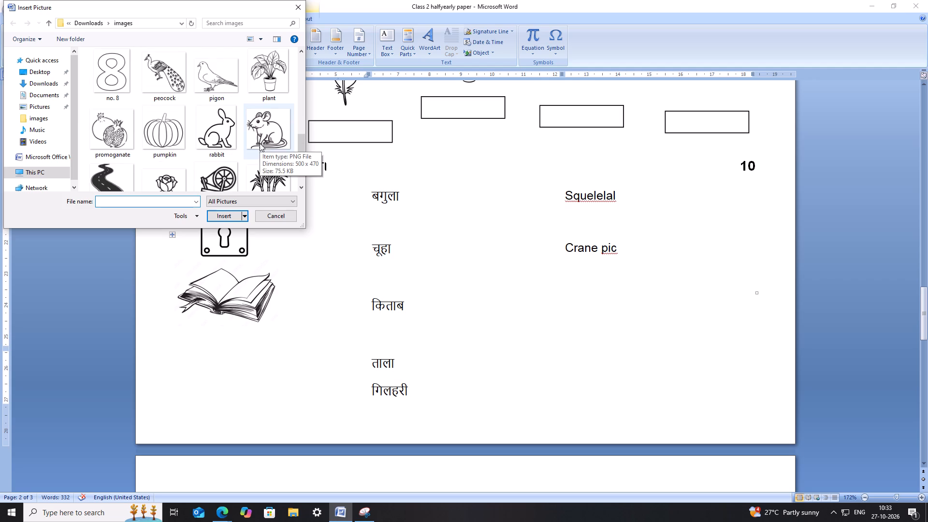
pyautogui.click(270, 144)
pyautogui.click(223, 217)
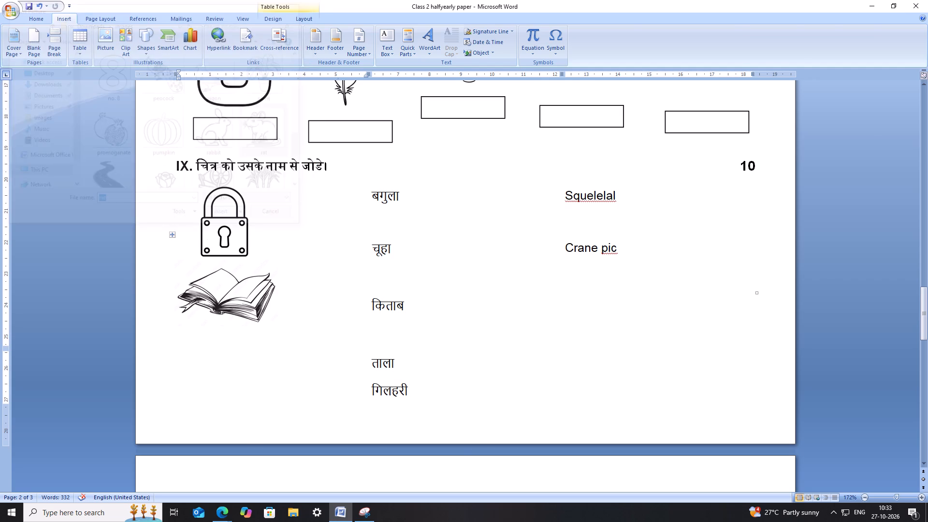
# Set the rat picture's text wrapping to In Front of Text.
pyautogui.rightClick(319, 295)
pyautogui.click(356, 399)
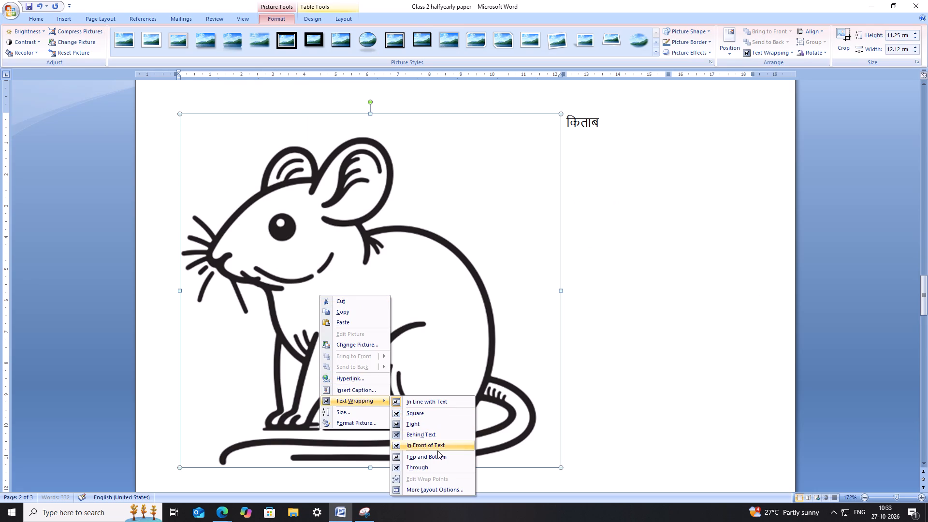
pyautogui.click(437, 451)
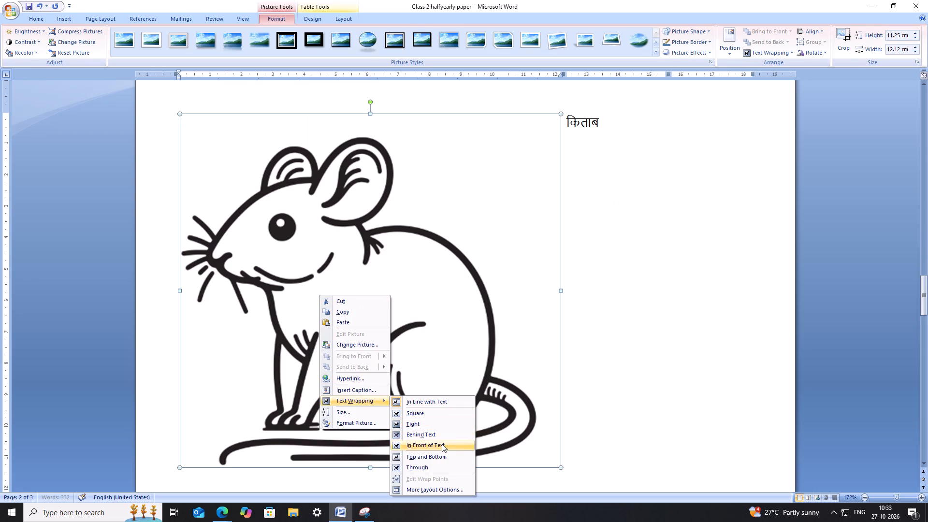
pyautogui.click(442, 444)
# Shrink the rat picture proportionally to about 1.24 cm high and 1.33 cm wide.
pyautogui.scroll(-15, 399, 245)
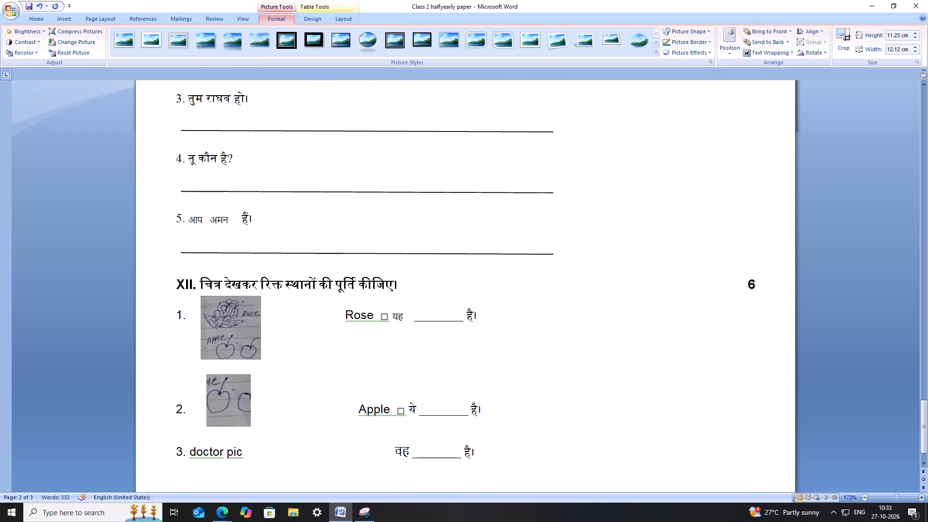
pyautogui.scroll(-10, 405, 274)
pyautogui.scroll(20, 403, 274)
pyautogui.scroll(14, 403, 274)
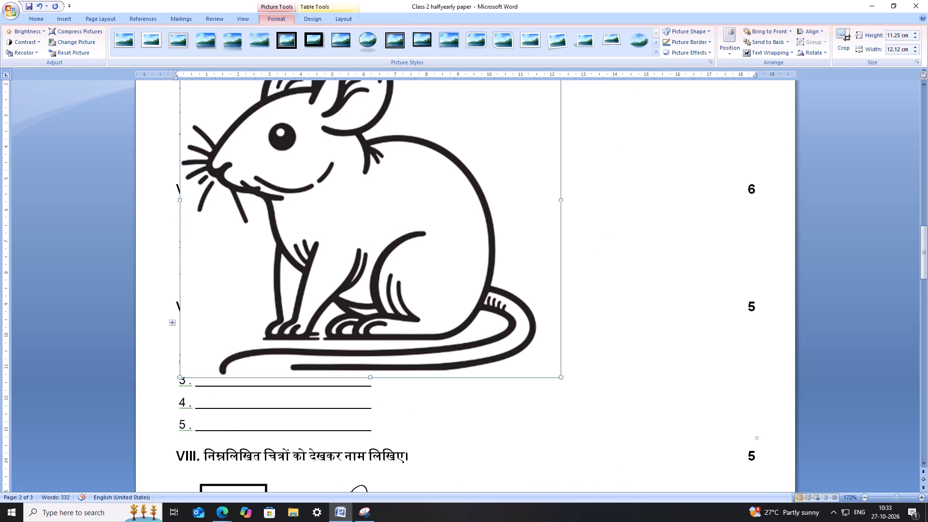
pyautogui.scroll(4, 496, 178)
pyautogui.moveTo(560, 185); pyautogui.dragTo(323, 485)
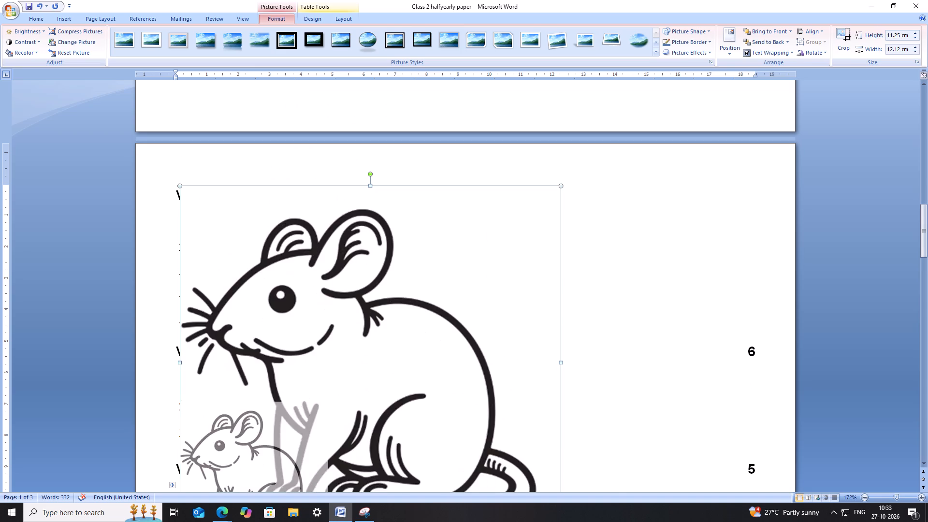
pyautogui.moveTo(323, 485); pyautogui.dragTo(292, 508)
pyautogui.scroll(-6, 328, 358)
pyautogui.moveTo(292, 184); pyautogui.dragTo(222, 274)
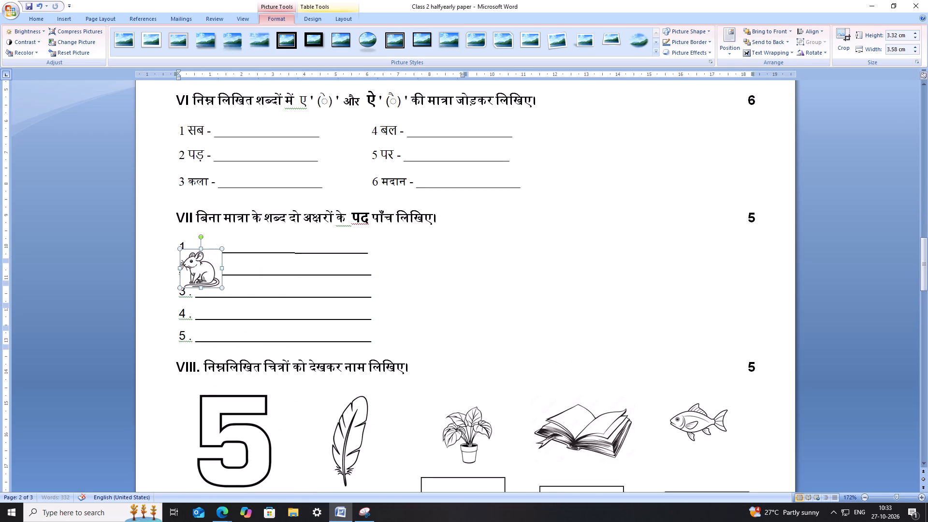
# Move the rat picture below the book in question IX and enlarge it to about 2.39 cm high by 2.58 cm wide.
pyautogui.scroll(-5, 314, 278)
pyautogui.scroll(2, 217, 170)
pyautogui.moveTo(201, 151); pyautogui.dragTo(252, 315)
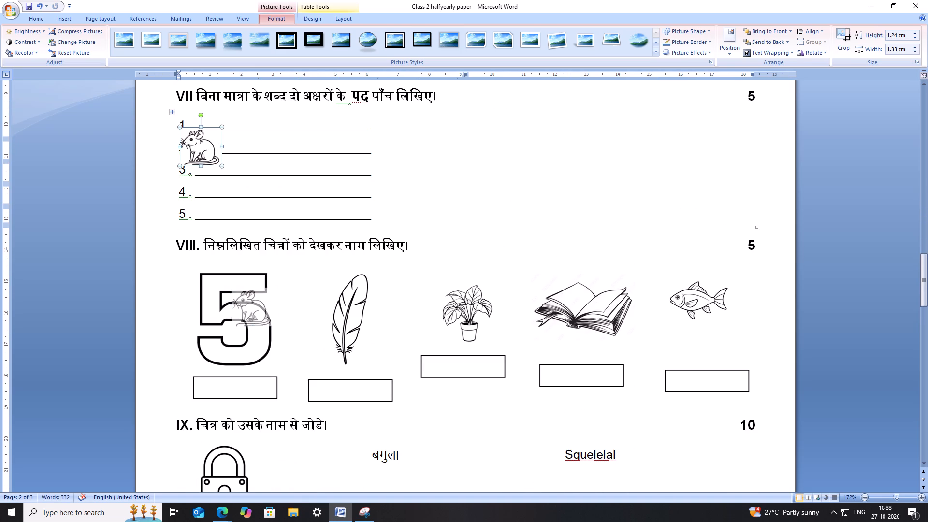
pyautogui.scroll(-4, 334, 270)
pyautogui.moveTo(246, 144); pyautogui.dragTo(252, 338)
pyautogui.scroll(-5, 338, 306)
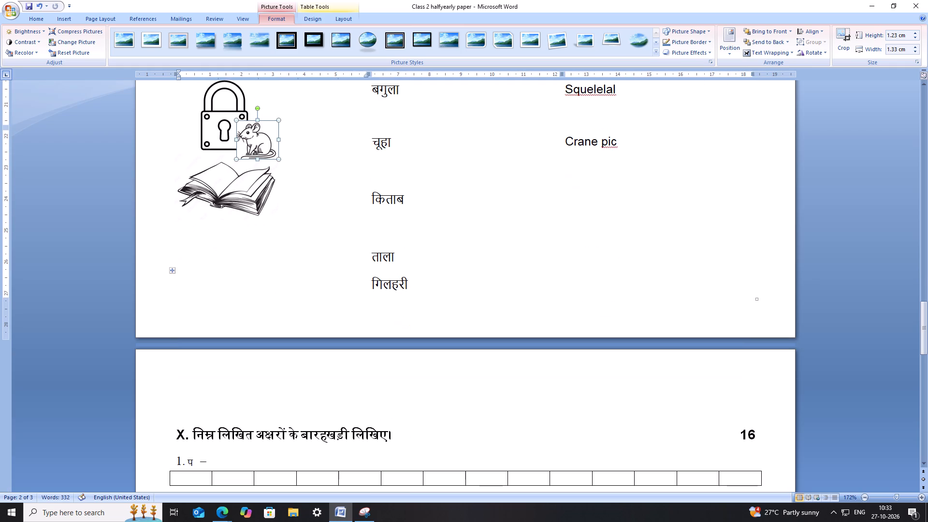
pyautogui.moveTo(258, 145); pyautogui.dragTo(226, 252)
pyautogui.moveTo(246, 264); pyautogui.dragTo(285, 296)
pyautogui.moveTo(248, 272); pyautogui.dragTo(244, 269)
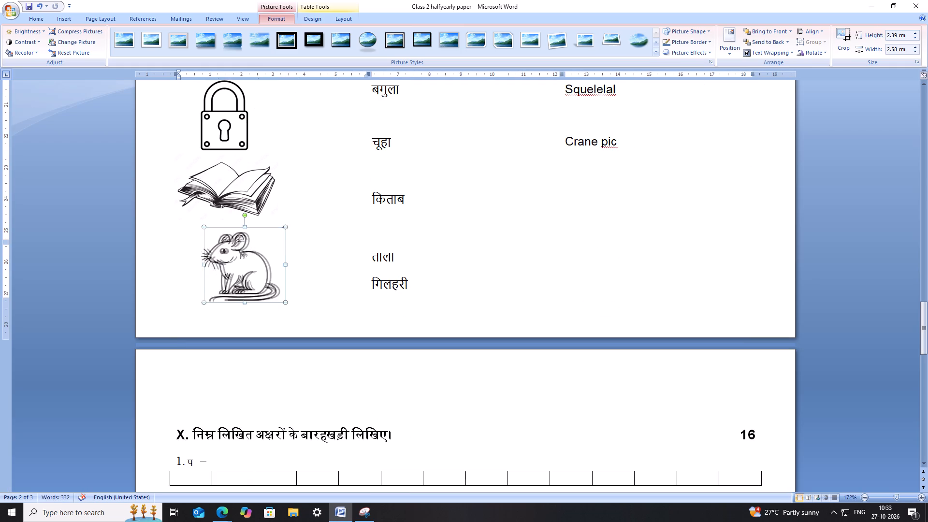
pyautogui.moveTo(244, 269); pyautogui.dragTo(239, 266)
# Deselect the rat picture and save the document.
pyautogui.click(297, 244)
pyautogui.hotkey('ctrl', 's')
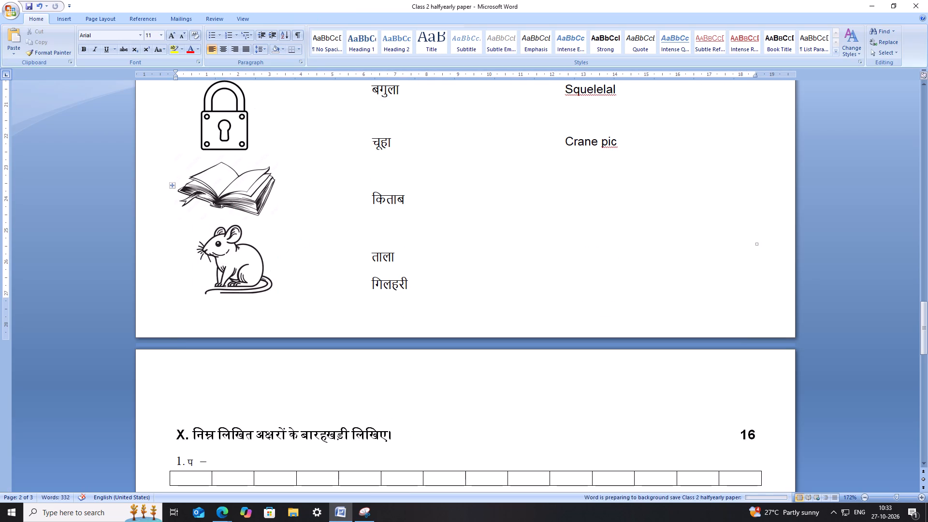
pyautogui.hotkey('ctrl', 's')
pyautogui.hotkey('ctrl', 's')
pyautogui.hotkey('ctrl', 's')
pyautogui.hotkey('ctrl', 's')
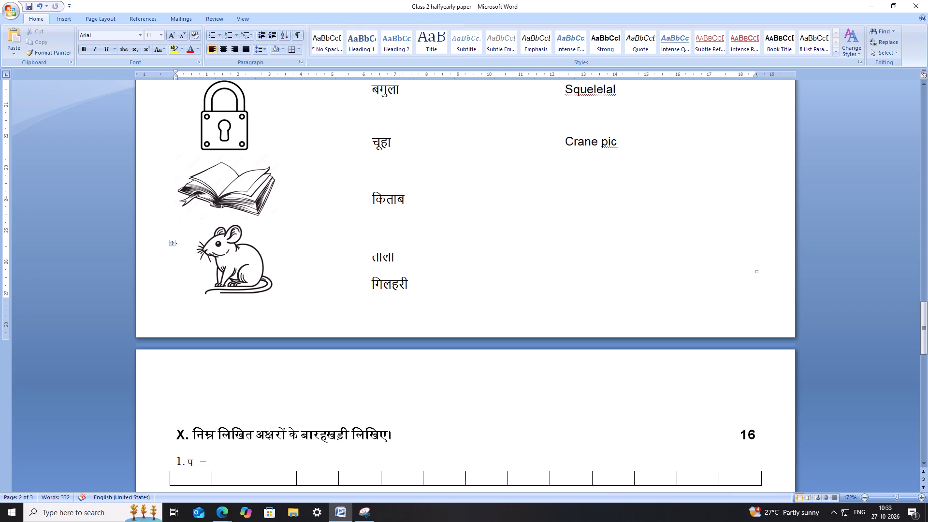
# Save the document.
pyautogui.scroll(3, 442, 269)
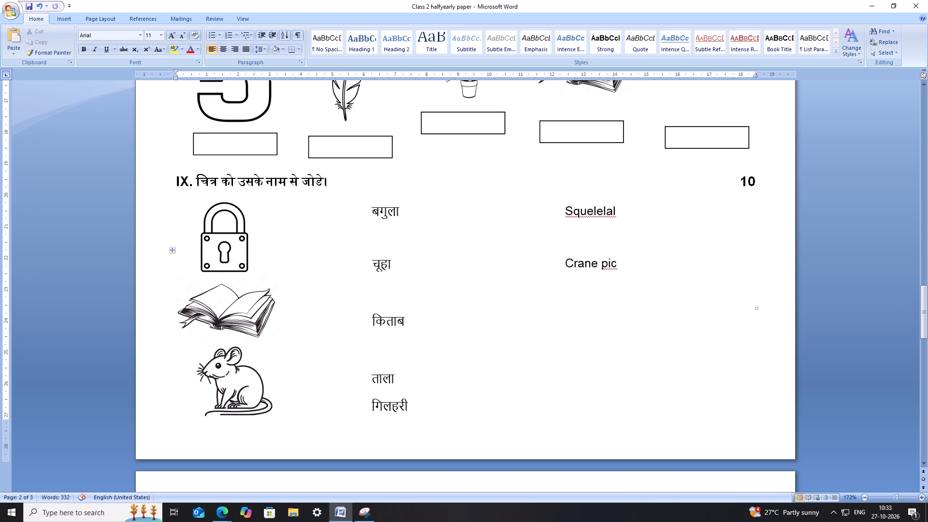
pyautogui.hotkey('ctrl', 's')
pyautogui.hotkey('ctrl', 's')
pyautogui.hotkey('ctrl', 's')
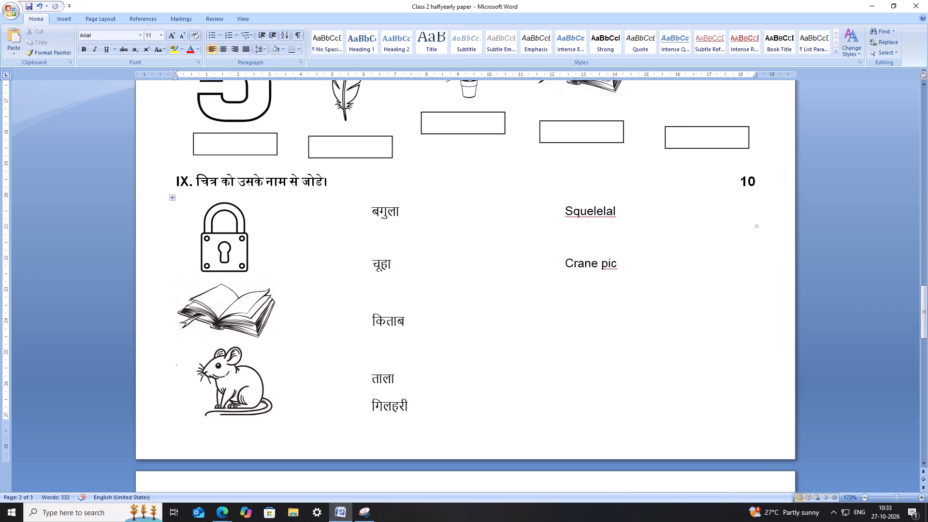
# Delete the placeholder text "Squelelal" beside बगुला in question IX.
pyautogui.click(621, 212)
pyautogui.press('BackSpace')
pyautogui.press('BackSpace')
pyautogui.press('BackSpace')
pyautogui.press('BackSpace')
pyautogui.press('BackSpace')
pyautogui.press('BackSpace')
pyautogui.press('BackSpace')
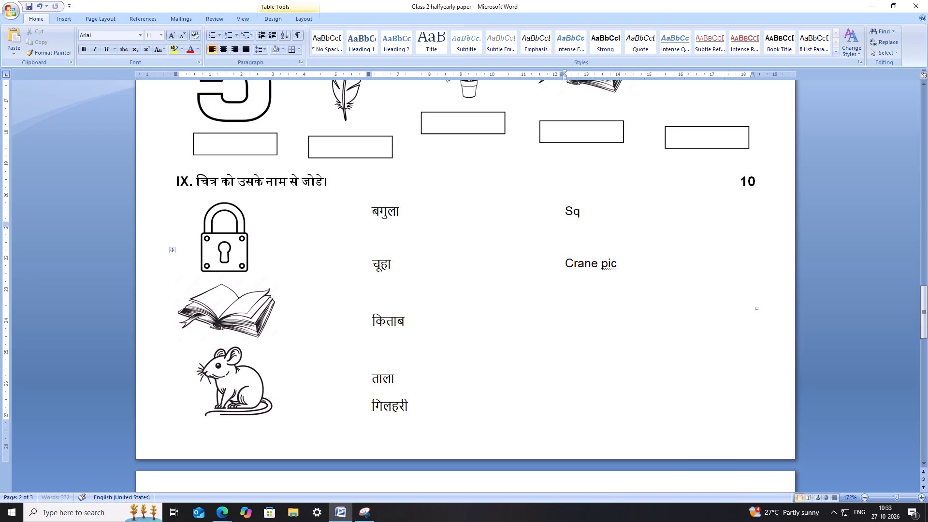
pyautogui.press('BackSpace')
pyautogui.press('BackSpace')
pyautogui.press('BackSpace')
# Delete the placeholder text "Crane pic" beside चूहा in question IX and save the document.
pyautogui.click(619, 265)
pyautogui.press('BackSpace')
pyautogui.press('BackSpace')
pyautogui.press('BackSpace')
pyautogui.press('BackSpace')
pyautogui.press('BackSpace')
pyautogui.press('BackSpace')
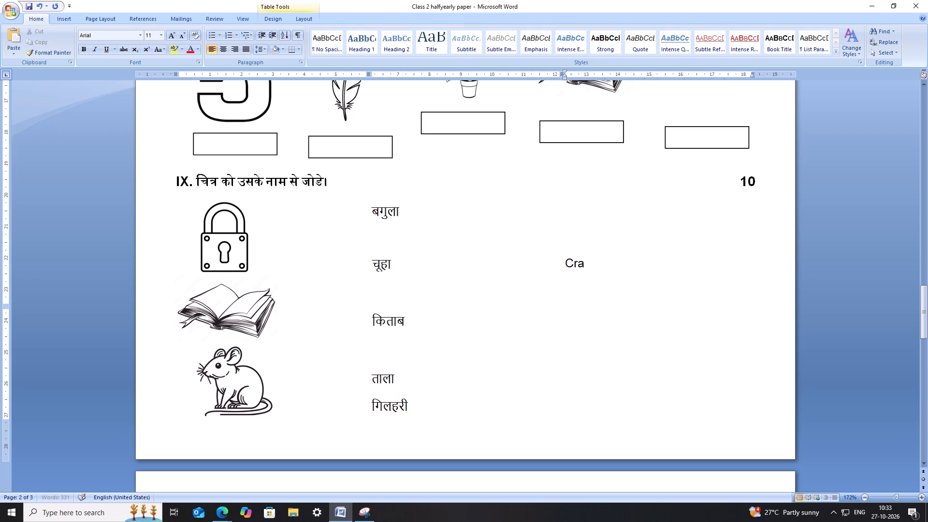
pyautogui.press('BackSpace')
pyautogui.press('BackSpace')
pyautogui.press('BackSpace')
pyautogui.hotkey('ctrl', 's')
pyautogui.hotkey('ctrl', 's')
pyautogui.hotkey('ctrl', 's')
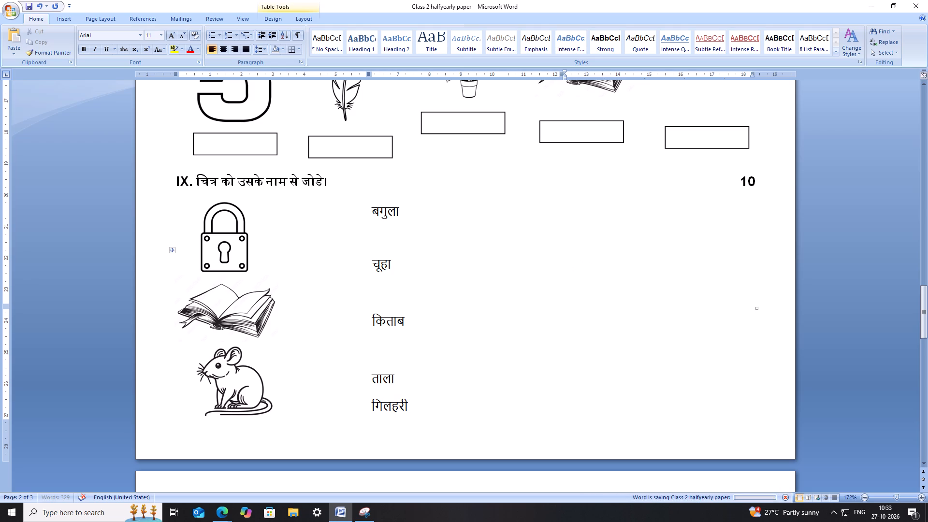
pyautogui.hotkey('ctrl', 's')
pyautogui.hotkey('ctrl', 's')
pyautogui.hotkey('ctrl', 's')
pyautogui.hotkey('ctrl', 's')
pyautogui.hotkey('ctrl', 's')
pyautogui.hotkey('ctrl', 's')
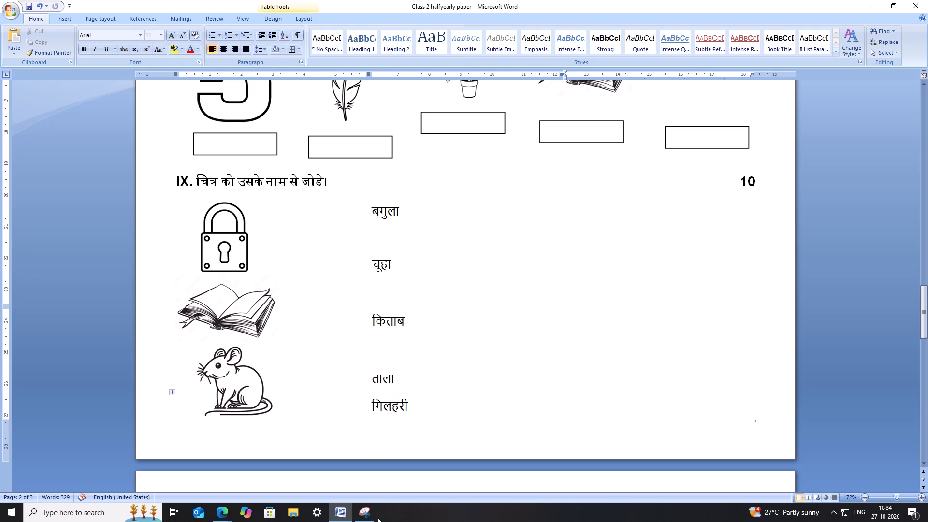
# Switch to the Edge window showing the black-and-white rat outline image search.
pyautogui.click(230, 514)
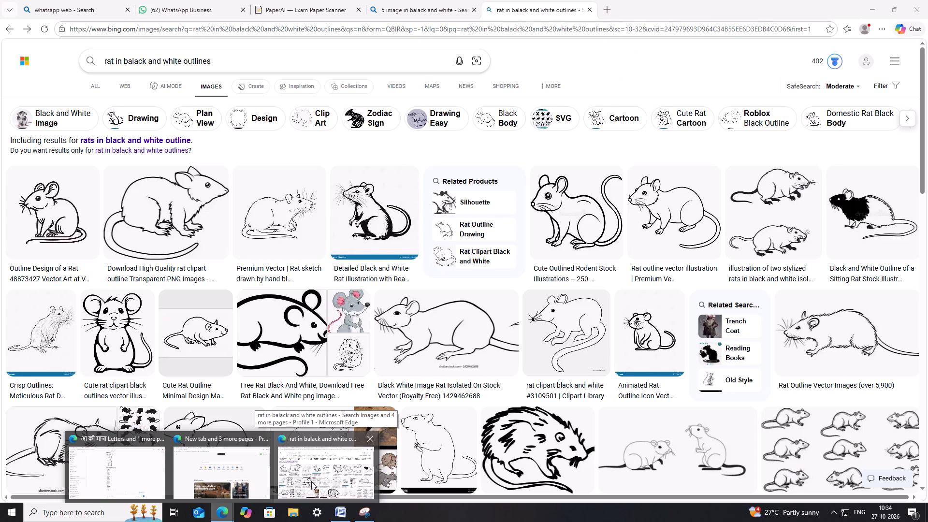
pyautogui.click(311, 481)
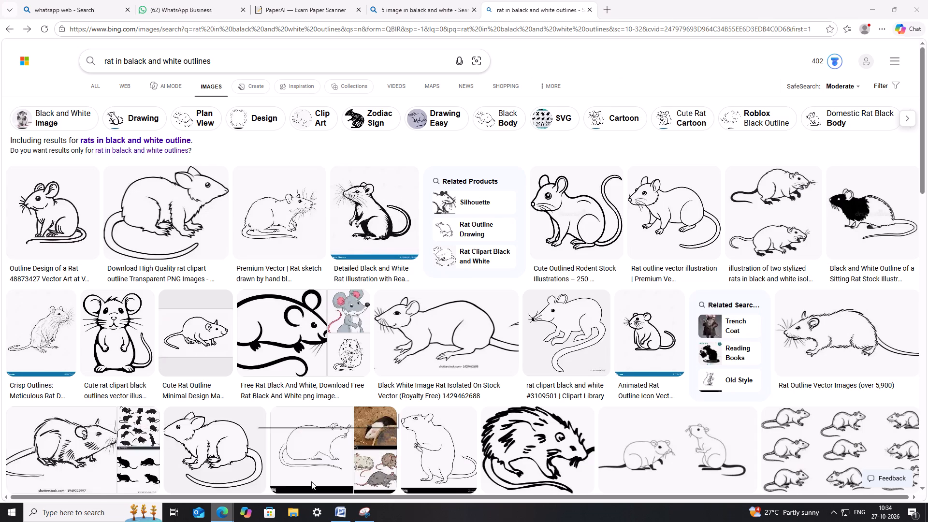